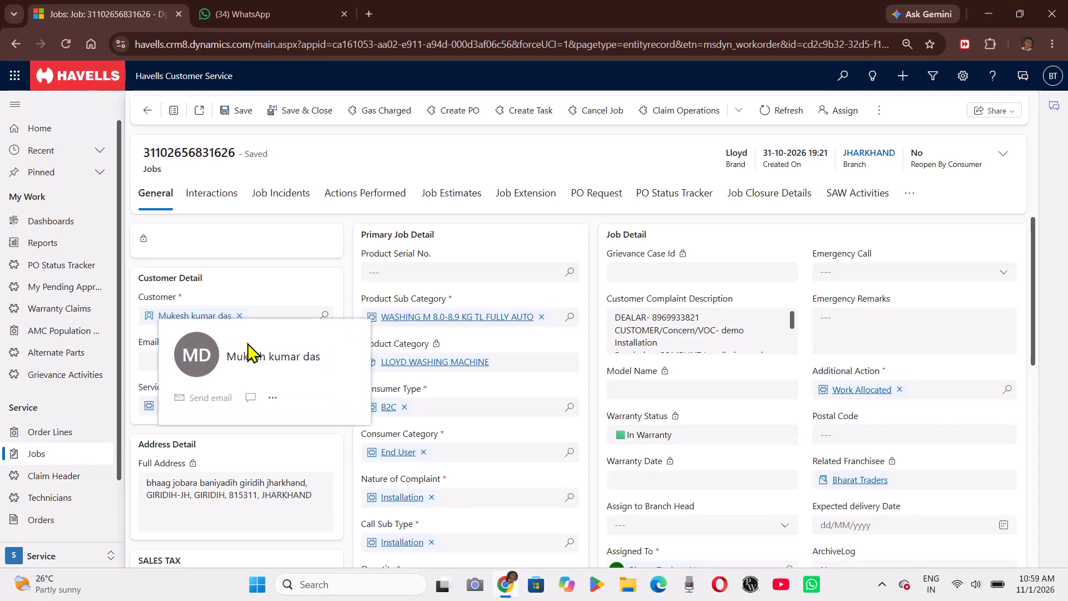
{"action": "triple_click", "coordinate": [281, 256]}
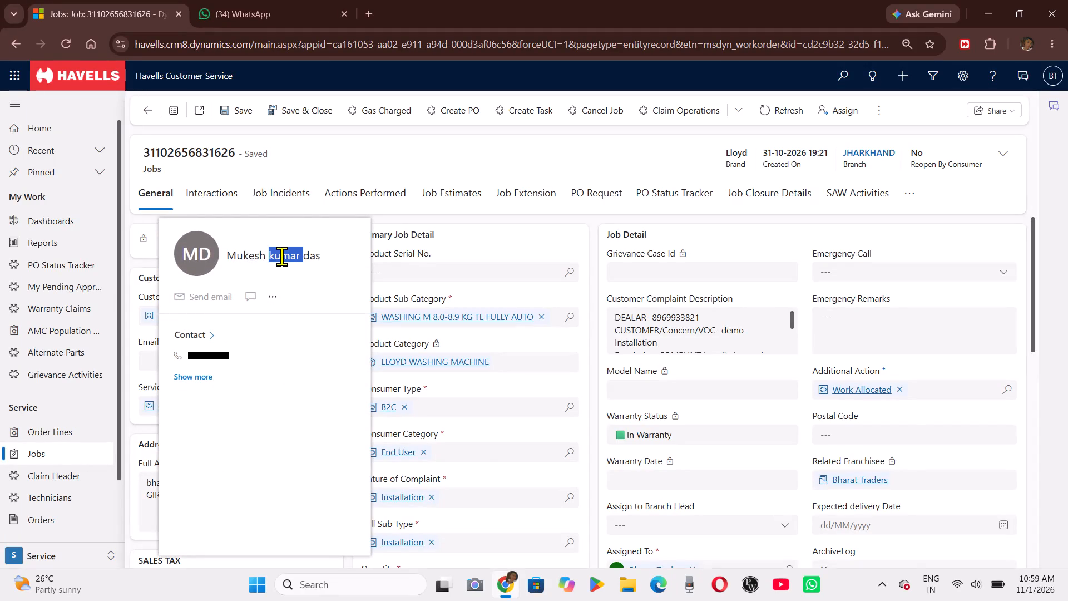
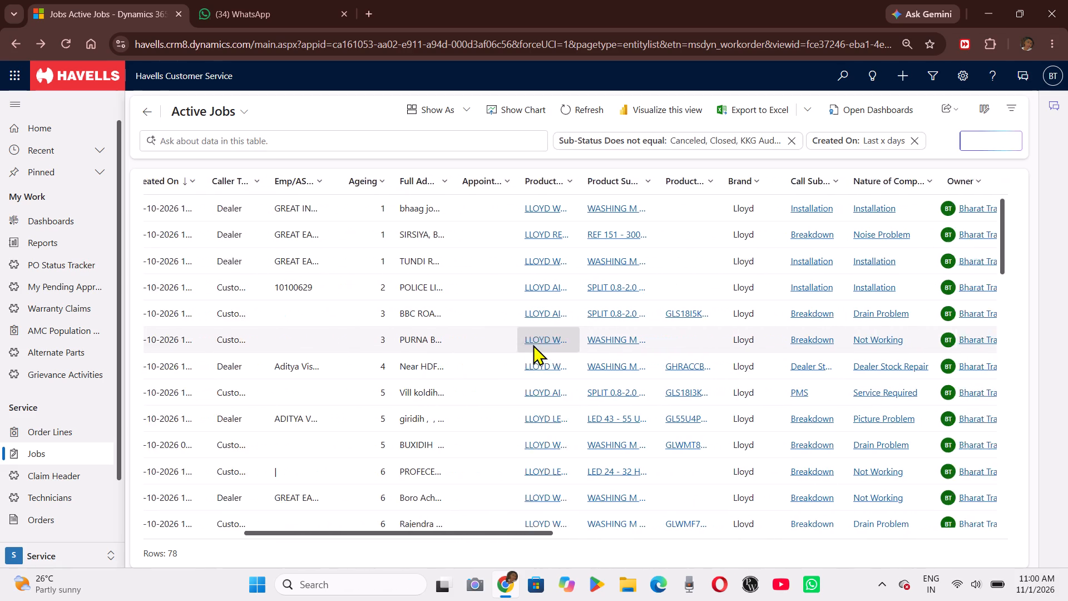
Look across the Active Jobs list, examining each job's columns from Job ID and Sub-Status through to Customer, Branch and District.
{"action": "scroll", "coordinate": [533, 344], "scroll_direction": "right", "scroll_amount": 1}
{"action": "scroll", "coordinate": [533, 344], "scroll_direction": "left", "scroll_amount": 2}
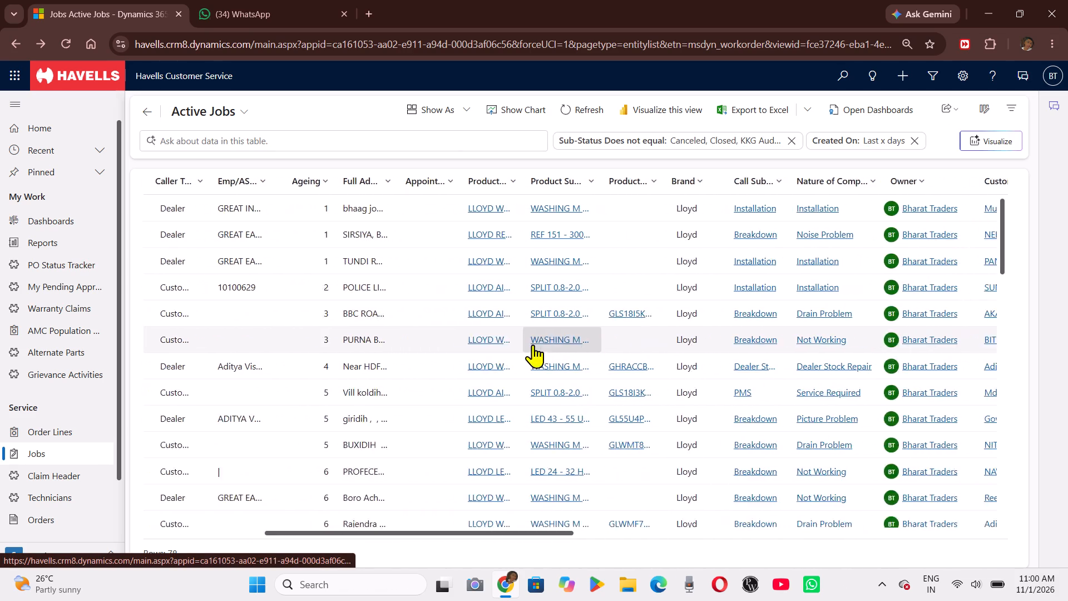
{"action": "scroll", "coordinate": [533, 344], "scroll_direction": "left", "scroll_amount": 2}
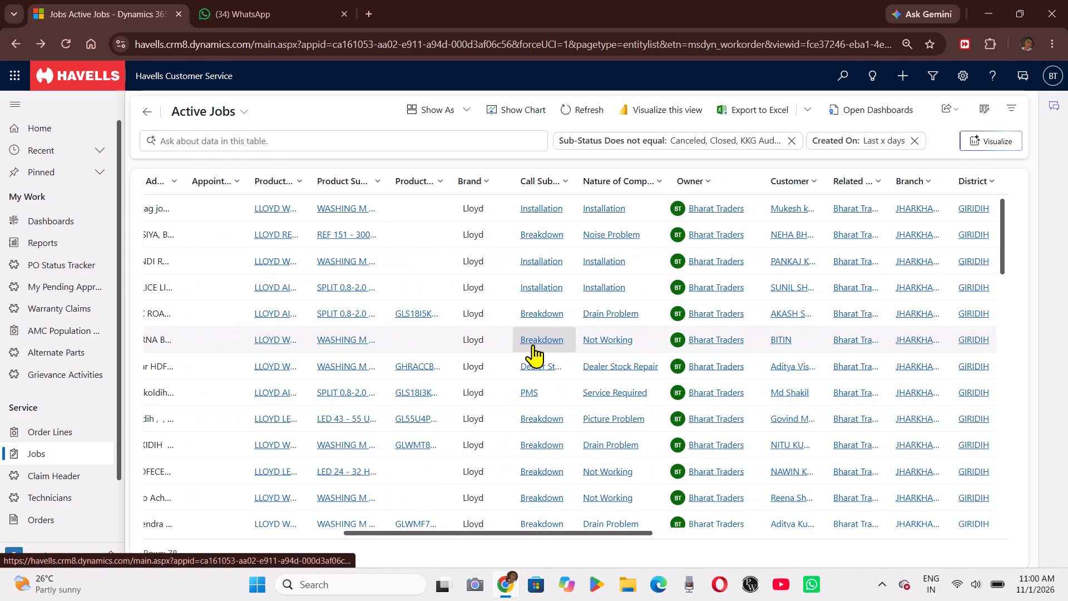
{"action": "scroll", "coordinate": [533, 344], "scroll_direction": "left", "scroll_amount": 1}
{"action": "scroll", "coordinate": [533, 344], "scroll_direction": "right", "scroll_amount": 2}
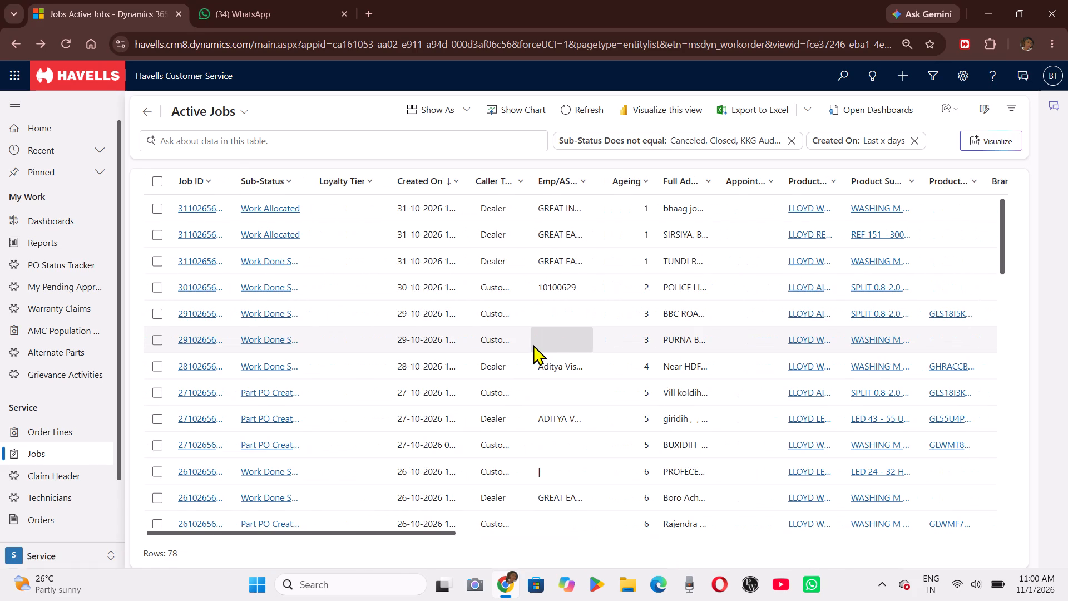
{"action": "scroll", "coordinate": [533, 344], "scroll_direction": "left", "scroll_amount": 1}
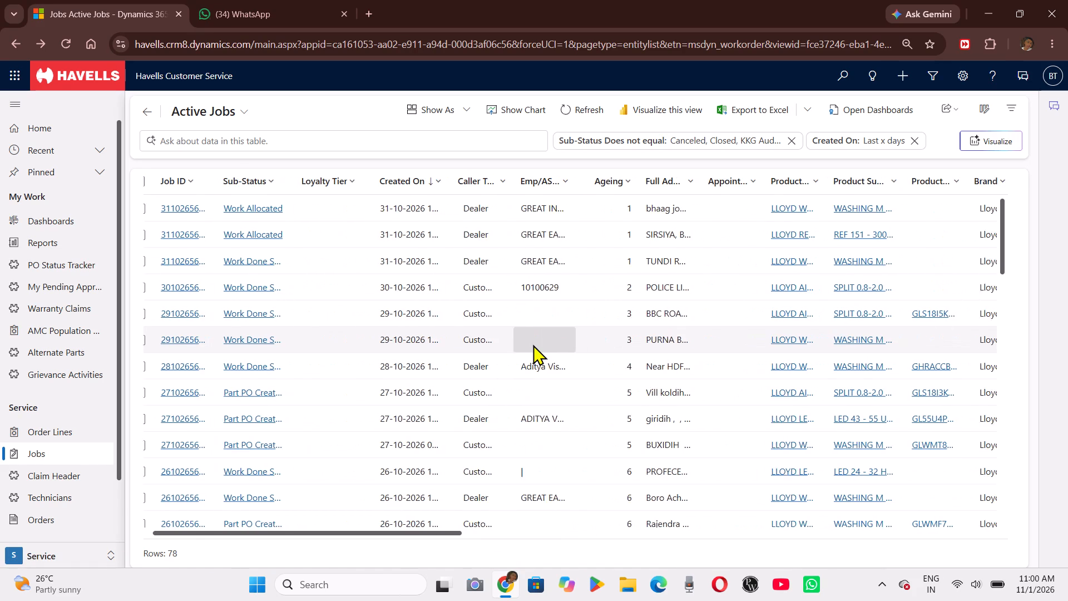
{"action": "scroll", "coordinate": [533, 344], "scroll_direction": "left", "scroll_amount": 3}
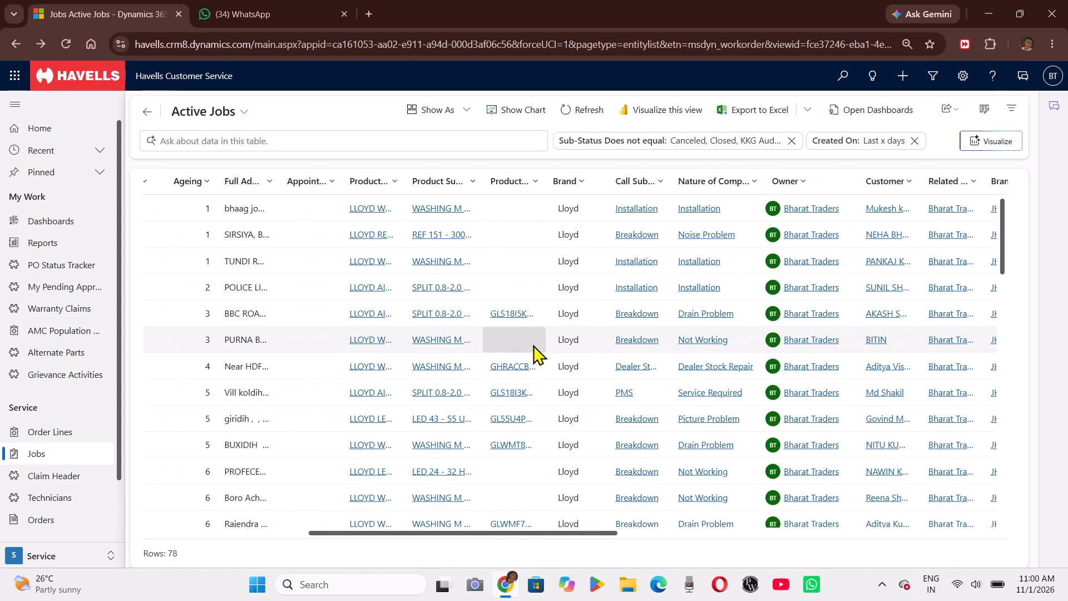
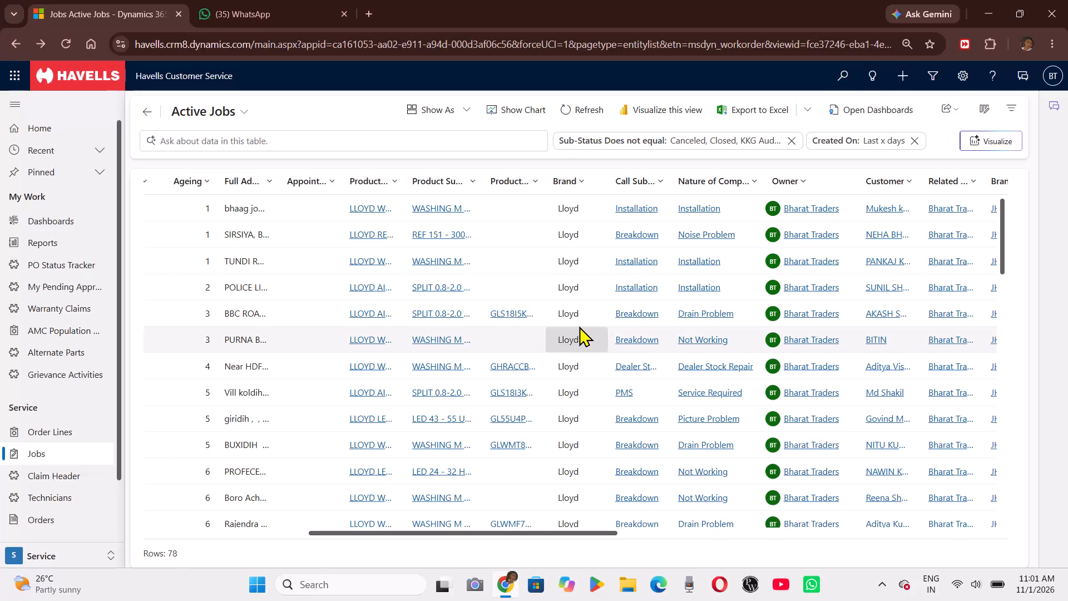
Look back through the Active Jobs columns between Branch and Sub-Status, examining each job's customer, complaint, product, ageing and creation date.
{"action": "scroll", "coordinate": [579, 326], "scroll_direction": "left", "scroll_amount": 1}
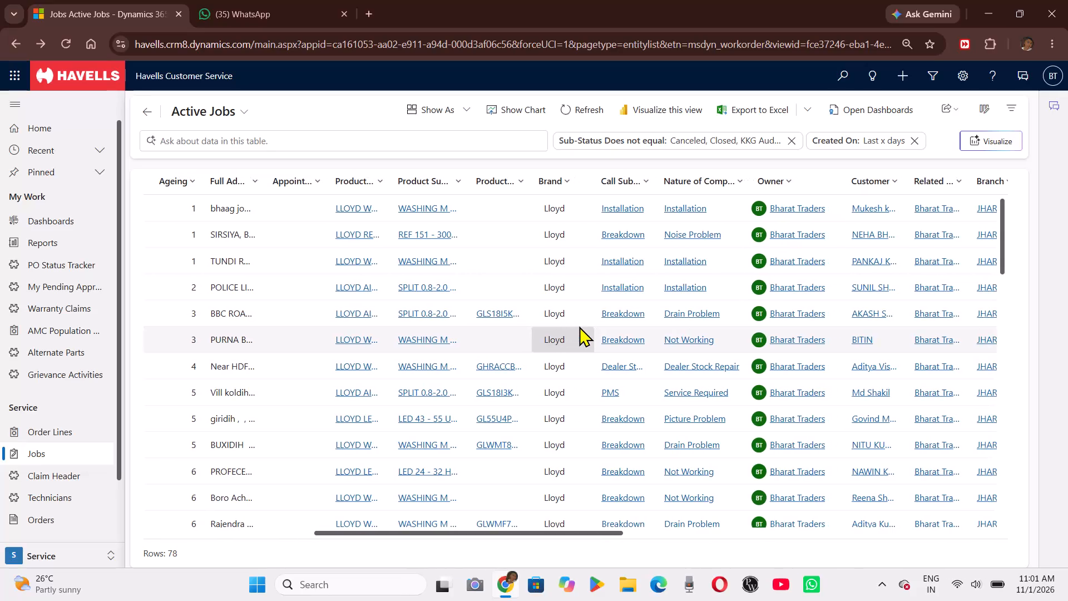
{"action": "scroll", "coordinate": [579, 326], "scroll_direction": "left", "scroll_amount": 2}
{"action": "scroll", "coordinate": [579, 326], "scroll_direction": "up", "scroll_amount": 1}
{"action": "scroll", "coordinate": [579, 326], "scroll_direction": "right", "scroll_amount": 1}
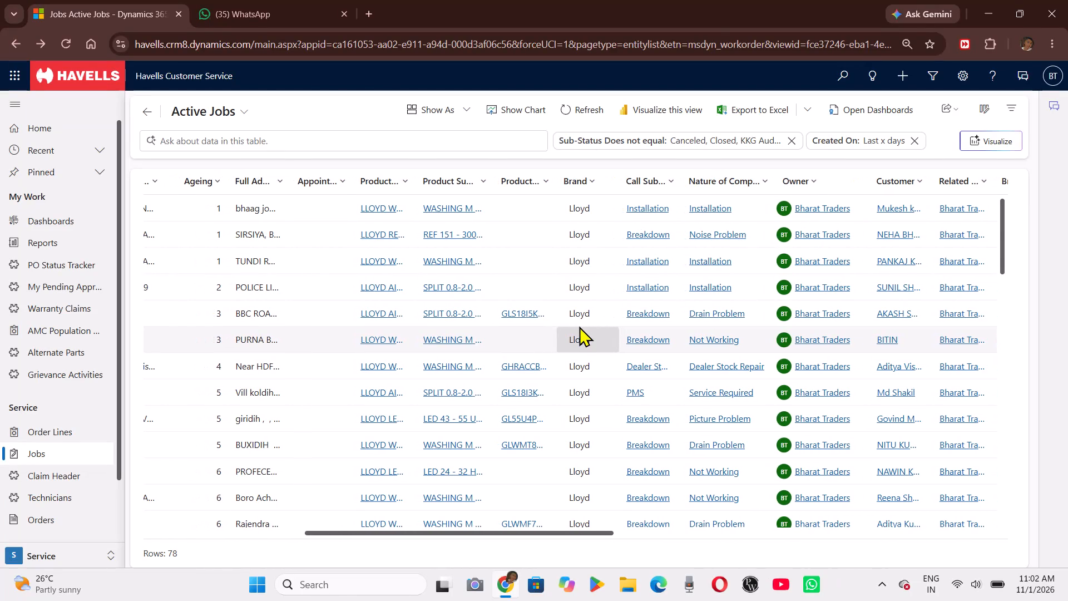
{"action": "scroll", "coordinate": [579, 326], "scroll_direction": "right", "scroll_amount": 2}
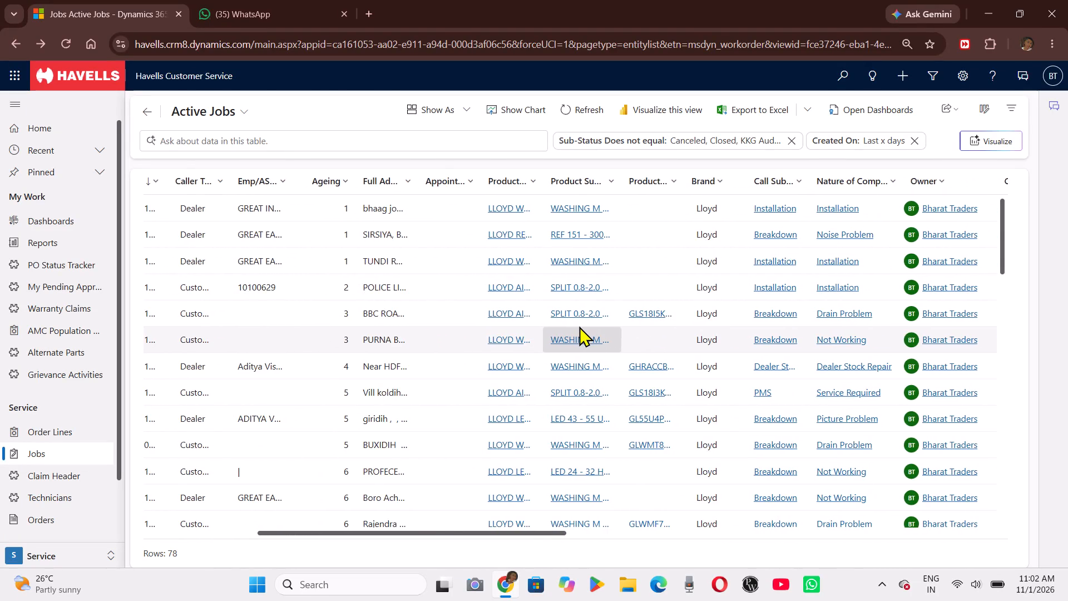
{"action": "scroll", "coordinate": [579, 326], "scroll_direction": "right", "scroll_amount": 1}
{"action": "scroll", "coordinate": [579, 326], "scroll_direction": "up", "scroll_amount": 1}
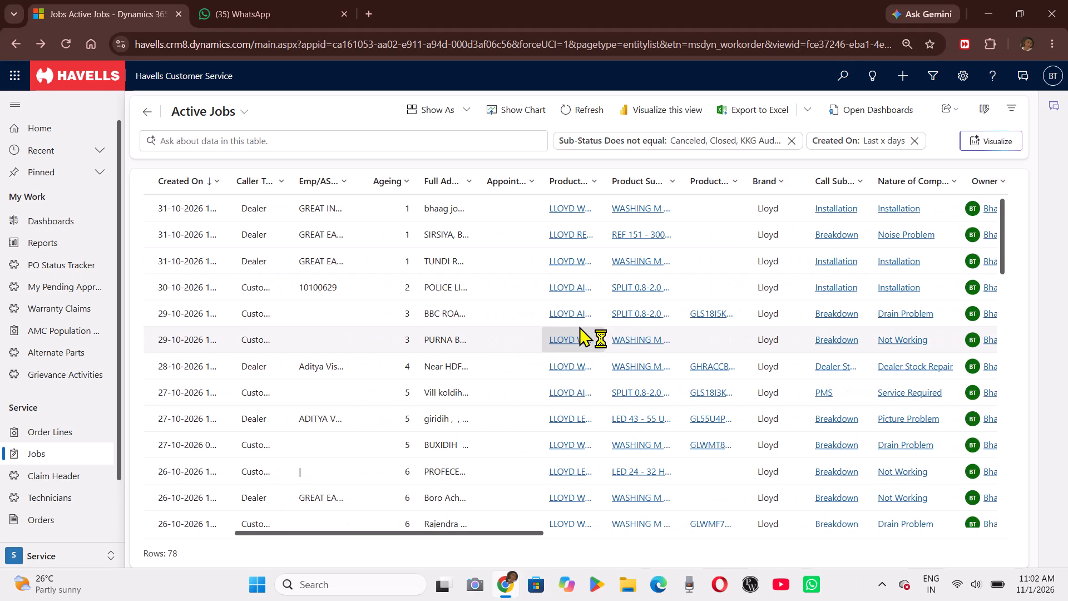
{"action": "scroll", "coordinate": [579, 326], "scroll_direction": "up", "scroll_amount": 1}
{"action": "scroll", "coordinate": [579, 326], "scroll_direction": "right", "scroll_amount": 1}
{"action": "scroll", "coordinate": [579, 326], "scroll_direction": "left", "scroll_amount": 1}
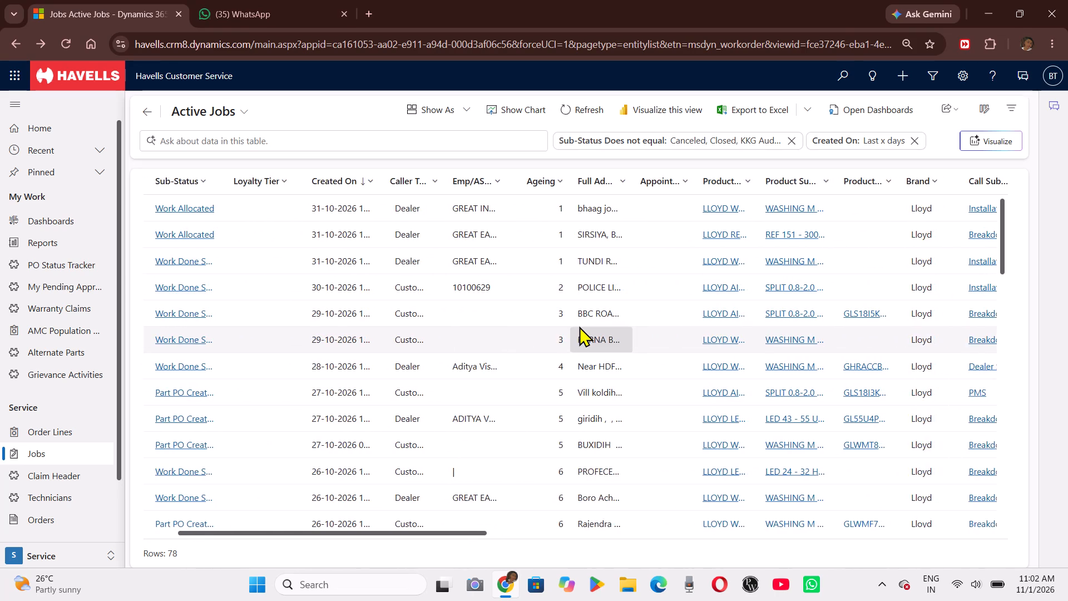
{"action": "scroll", "coordinate": [579, 326], "scroll_direction": "left", "scroll_amount": 2}
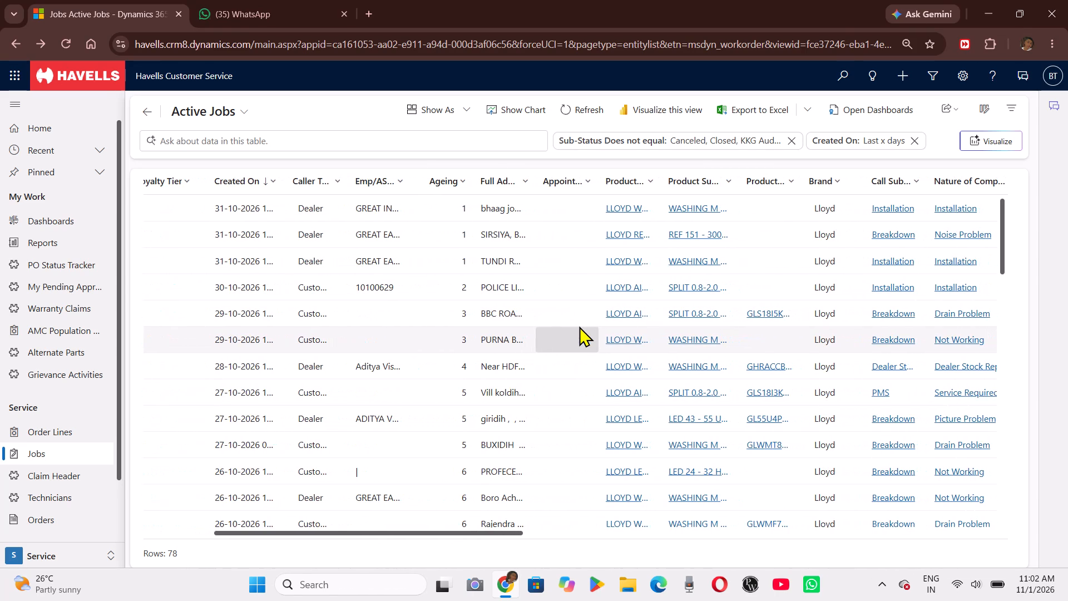
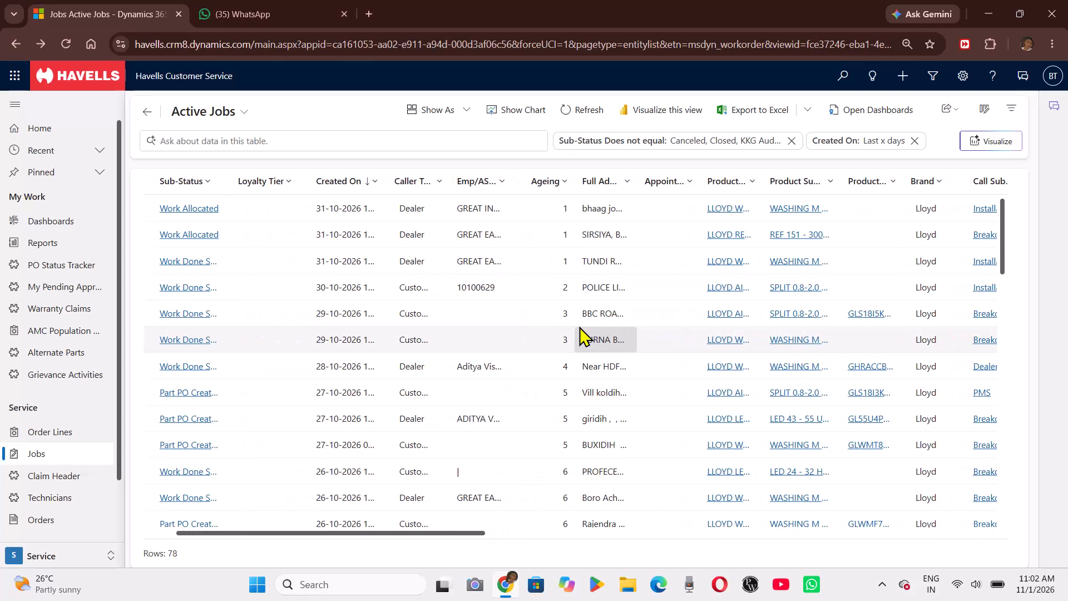
Look across the Active Jobs columns between Job ID and Branch, examining each job's sub-status, ageing, product, call sub-type and complaint.
{"action": "scroll", "coordinate": [579, 326], "scroll_direction": "up", "scroll_amount": 3}
{"action": "scroll", "coordinate": [661, 355], "scroll_direction": "left", "scroll_amount": 2}
{"action": "scroll", "coordinate": [661, 355], "scroll_direction": "up", "scroll_amount": 1}
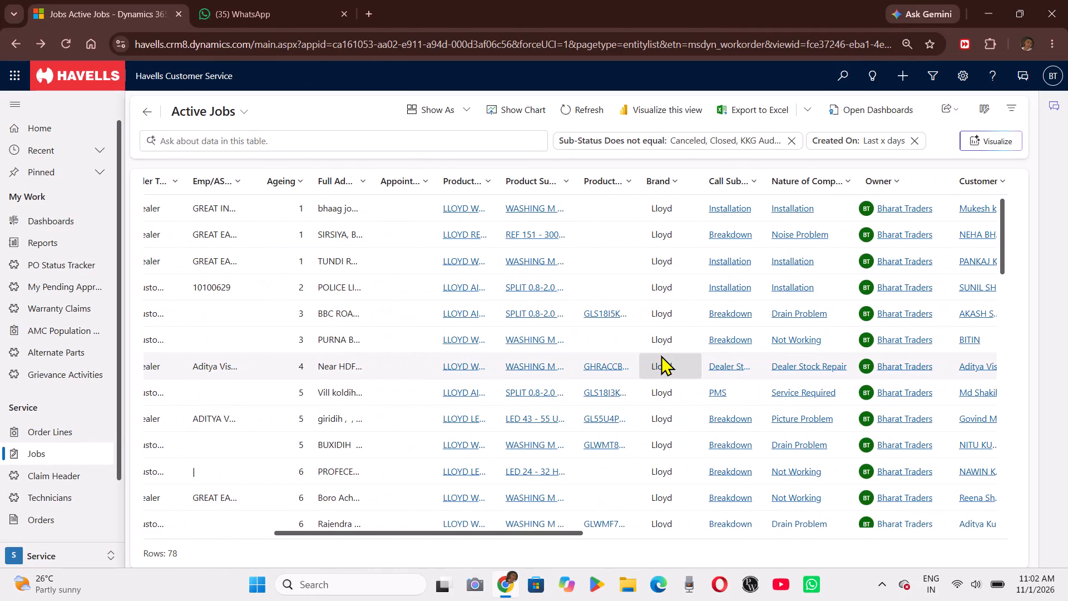
{"action": "scroll", "coordinate": [661, 355], "scroll_direction": "up", "scroll_amount": 1}
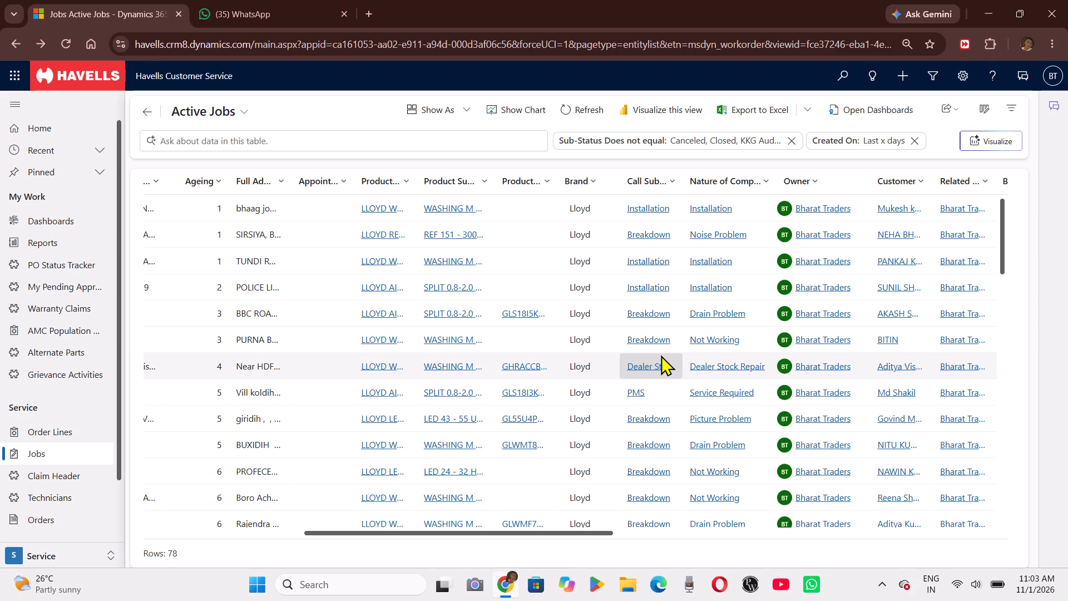
{"action": "scroll", "coordinate": [661, 355], "scroll_direction": "up", "scroll_amount": 1}
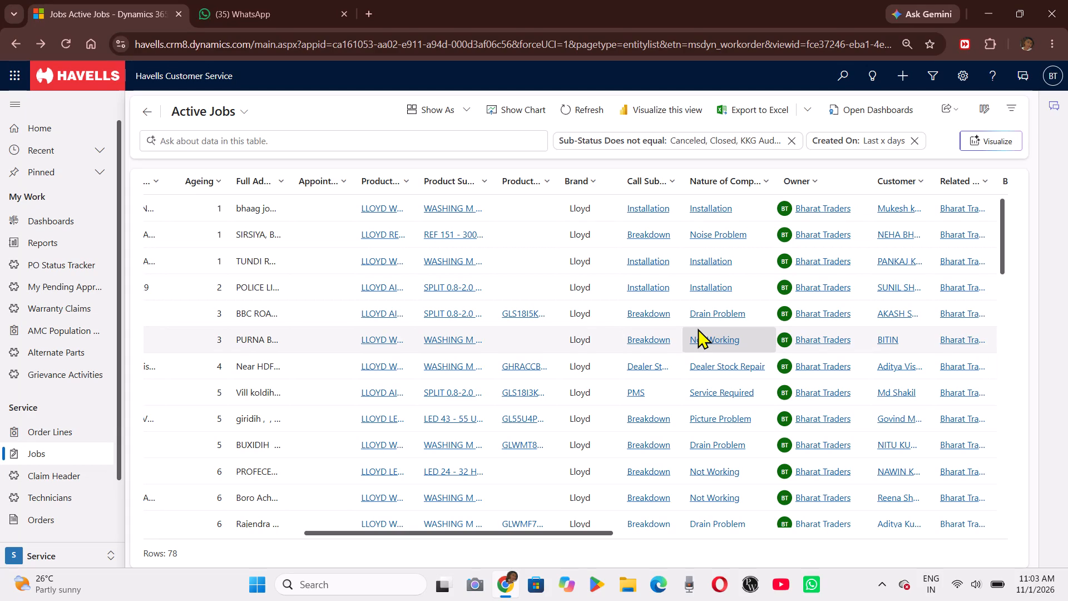
{"action": "scroll", "coordinate": [698, 328], "scroll_direction": "left", "scroll_amount": 1}
{"action": "scroll", "coordinate": [698, 328], "scroll_direction": "right", "scroll_amount": 2}
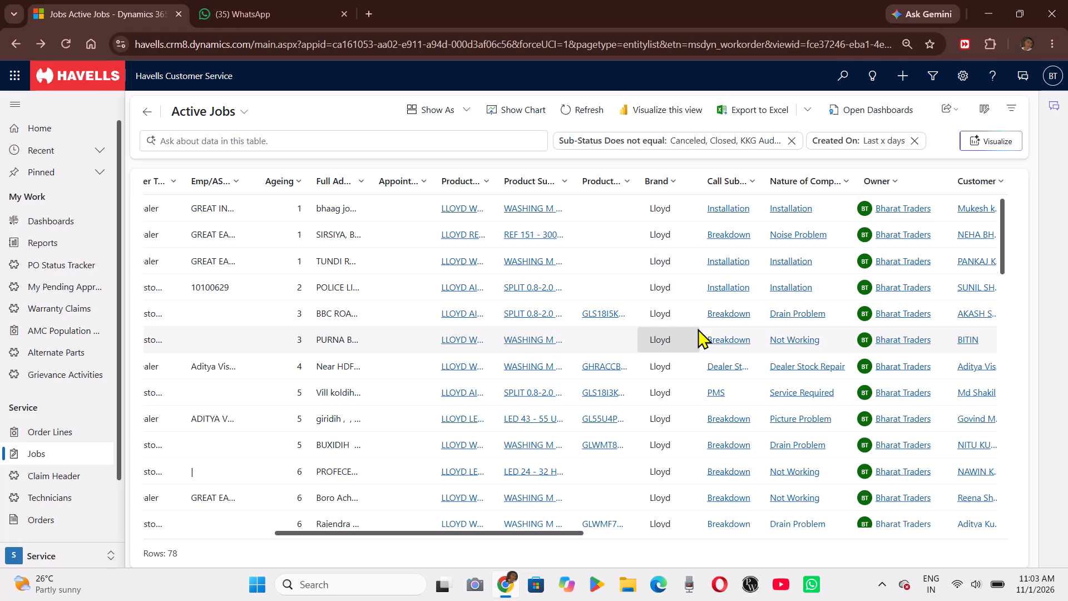
{"action": "scroll", "coordinate": [698, 328], "scroll_direction": "right", "scroll_amount": 3}
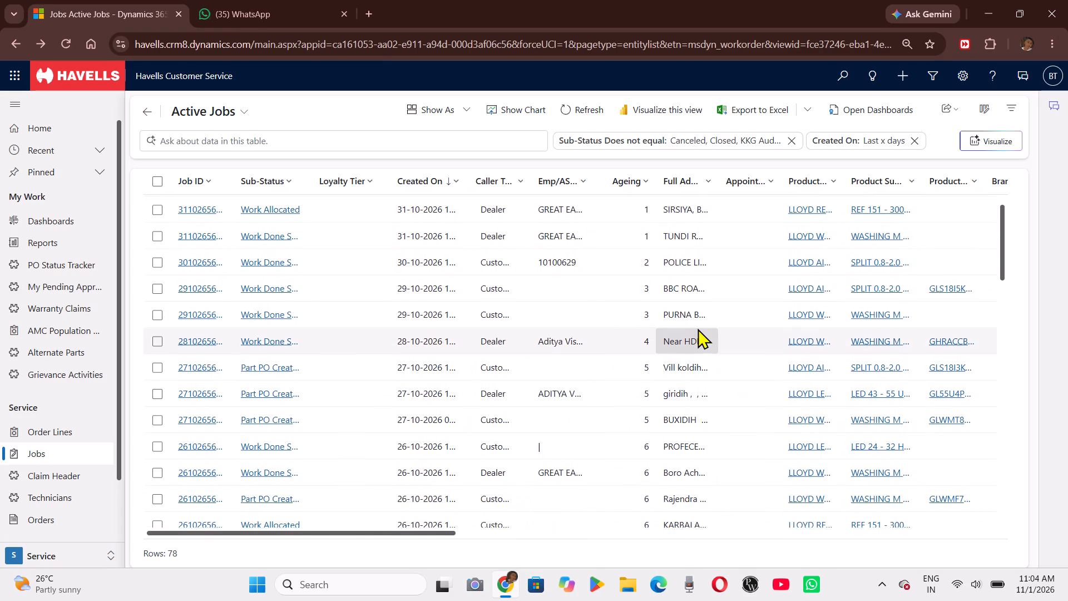
{"action": "scroll", "coordinate": [698, 328], "scroll_direction": "up", "scroll_amount": 1}
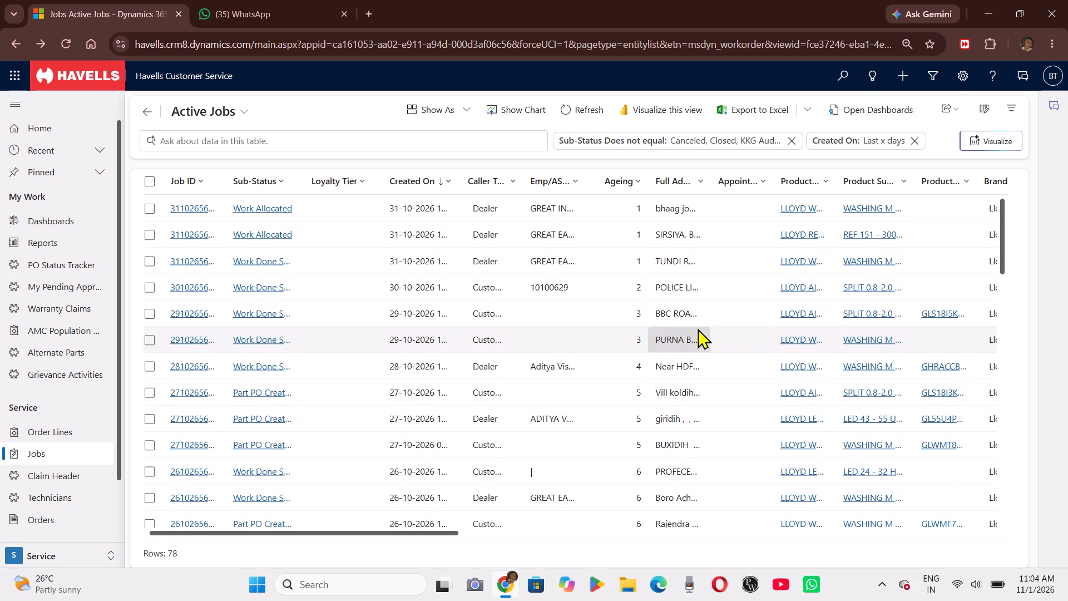
{"action": "scroll", "coordinate": [698, 328], "scroll_direction": "up", "scroll_amount": 2}
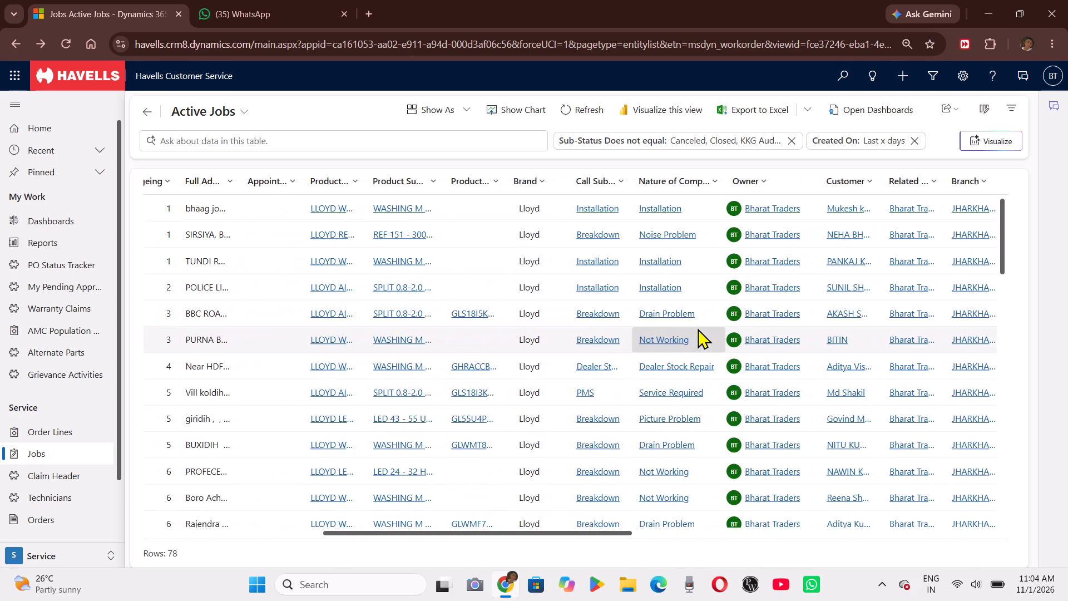
{"action": "scroll", "coordinate": [683, 378], "scroll_direction": "right", "scroll_amount": 1}
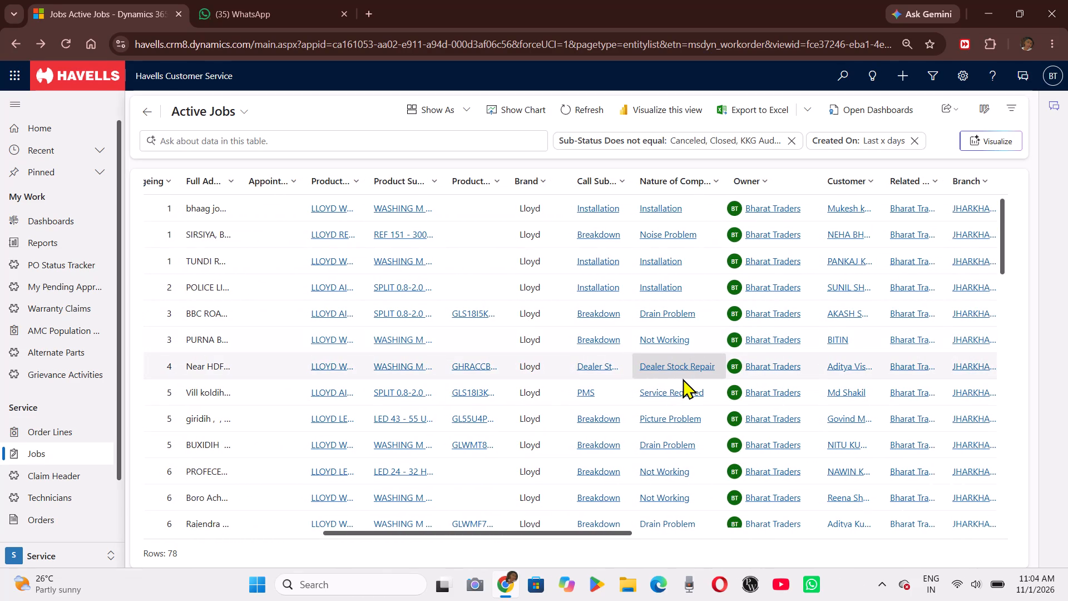
{"action": "scroll", "coordinate": [683, 378], "scroll_direction": "right", "scroll_amount": 2}
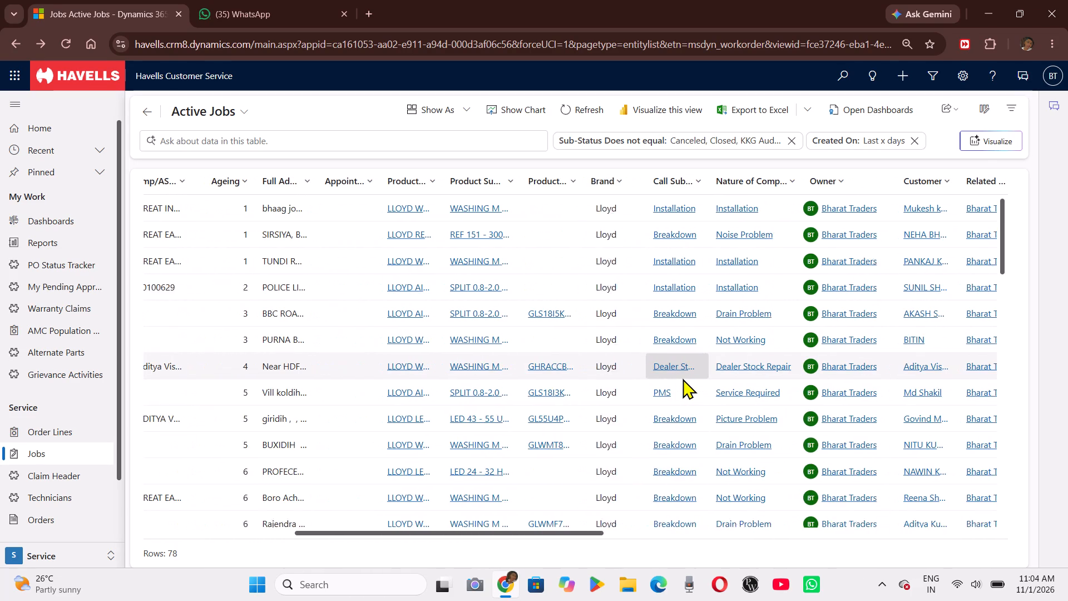
{"action": "scroll", "coordinate": [683, 378], "scroll_direction": "right", "scroll_amount": 1}
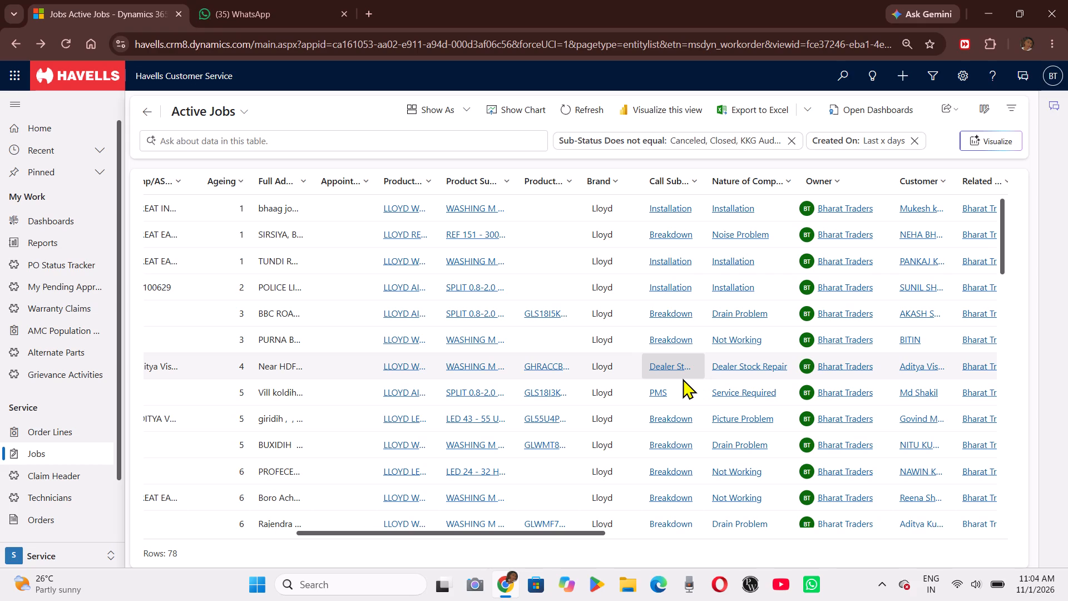
{"action": "triple_click", "coordinate": [368, 372]}
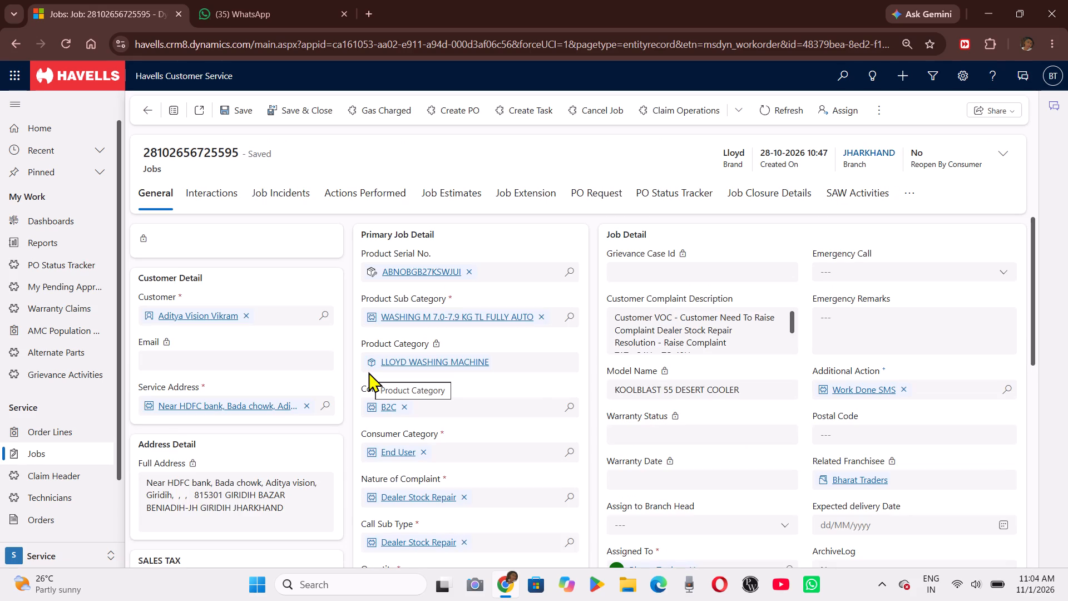
{"action": "left_click", "coordinate": [750, 199]}
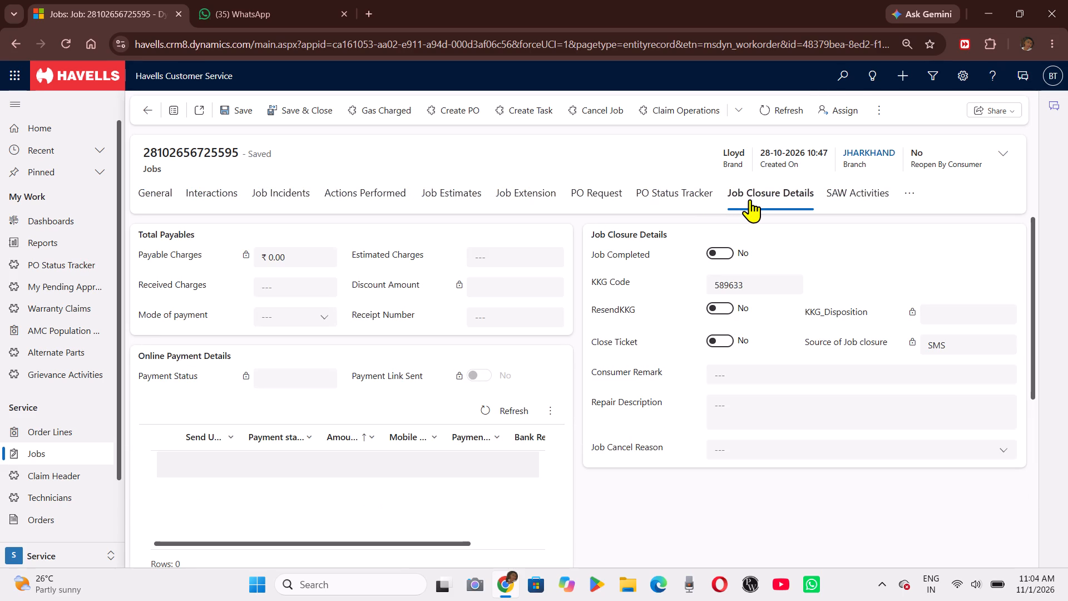
{"action": "left_click", "coordinate": [148, 112]}
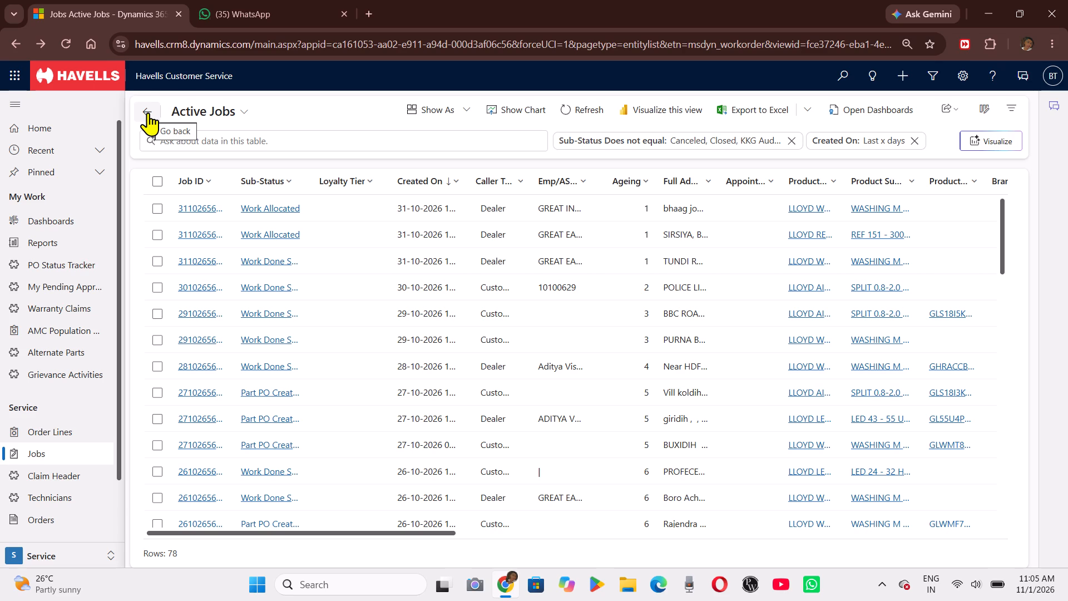
Examine the Active Jobs list again from Job ID to Branch, comparing each job's creation date, address, product, complaint and customer.
{"action": "scroll", "coordinate": [520, 301], "scroll_direction": "up", "scroll_amount": 1}
{"action": "scroll", "coordinate": [520, 301], "scroll_direction": "left", "scroll_amount": 1}
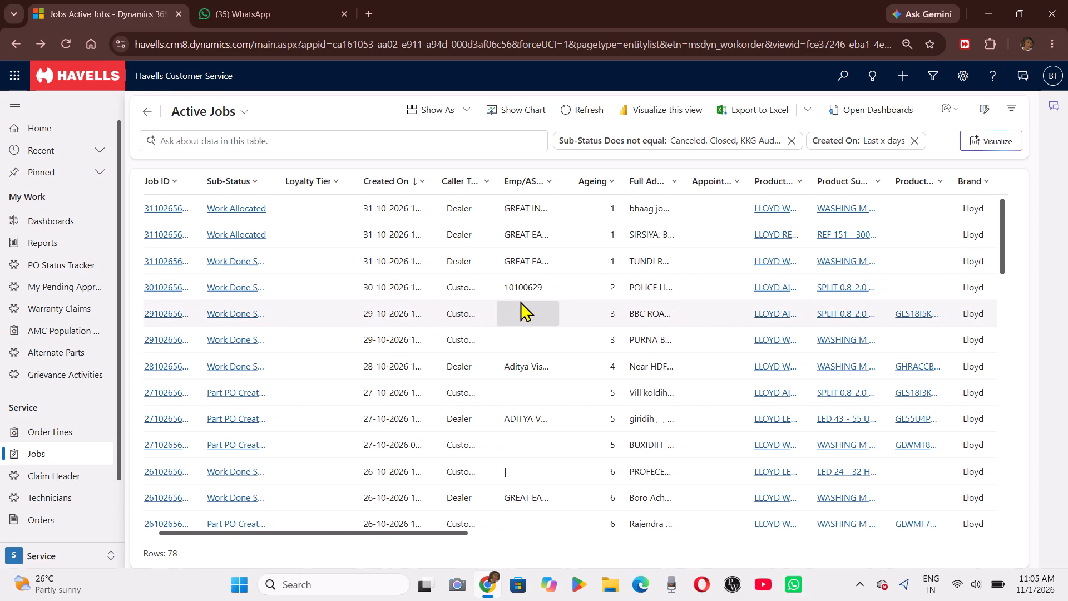
{"action": "scroll", "coordinate": [520, 301], "scroll_direction": "left", "scroll_amount": 1}
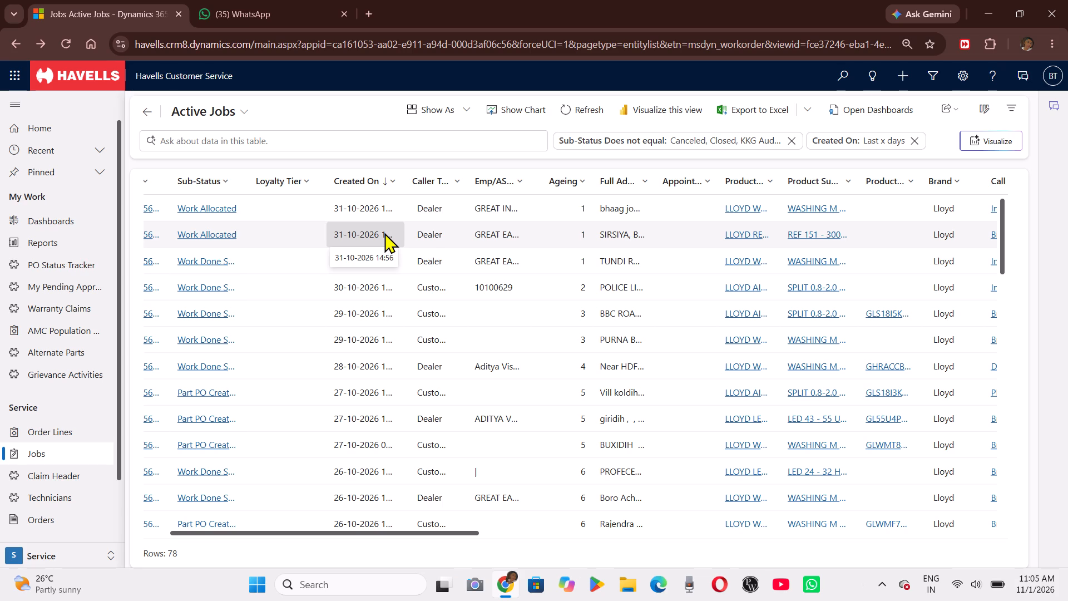
{"action": "scroll", "coordinate": [384, 233], "scroll_direction": "up", "scroll_amount": 1}
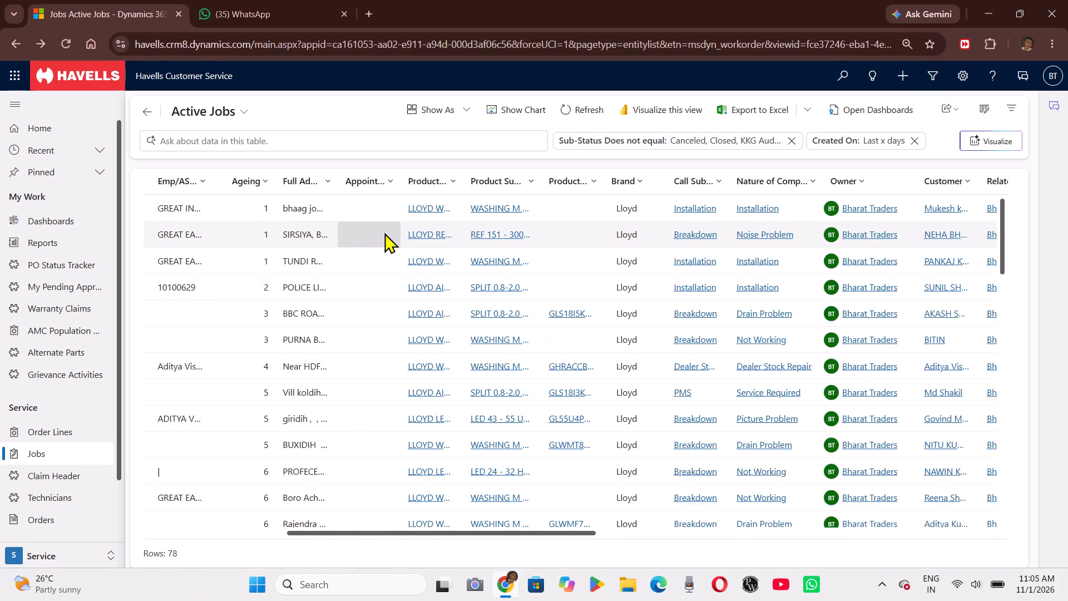
{"action": "scroll", "coordinate": [384, 233], "scroll_direction": "up", "scroll_amount": 3}
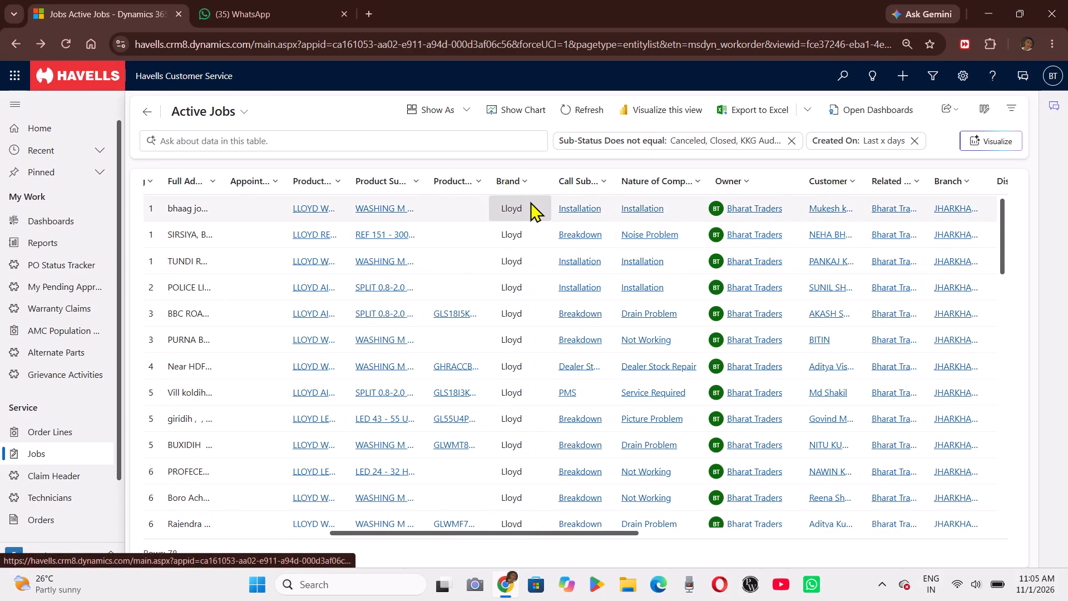
{"action": "scroll", "coordinate": [665, 254], "scroll_direction": "up", "scroll_amount": 1}
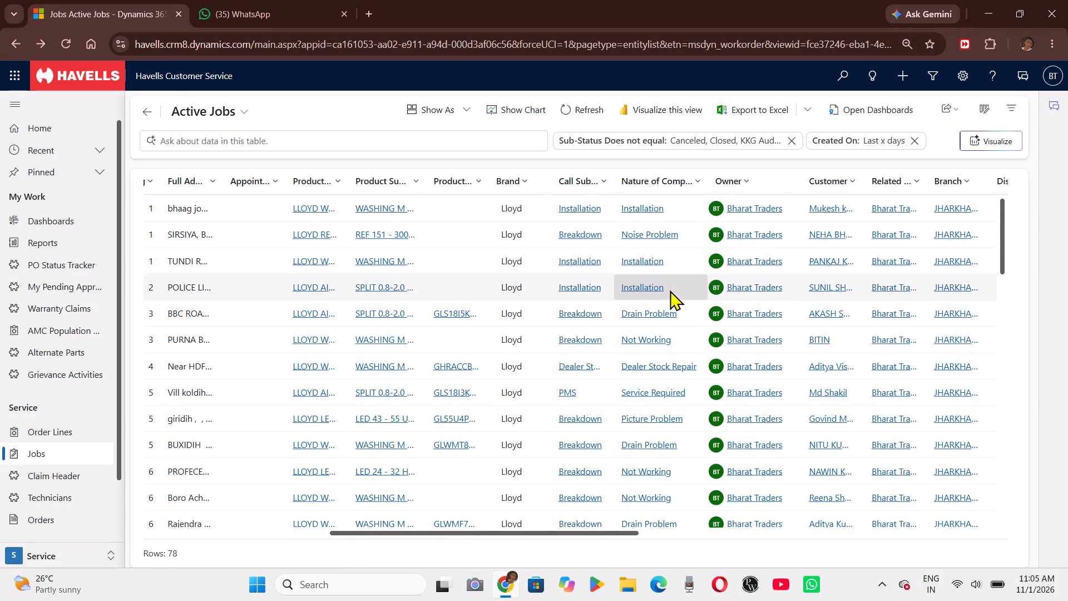
{"action": "scroll", "coordinate": [670, 290], "scroll_direction": "right", "scroll_amount": 2}
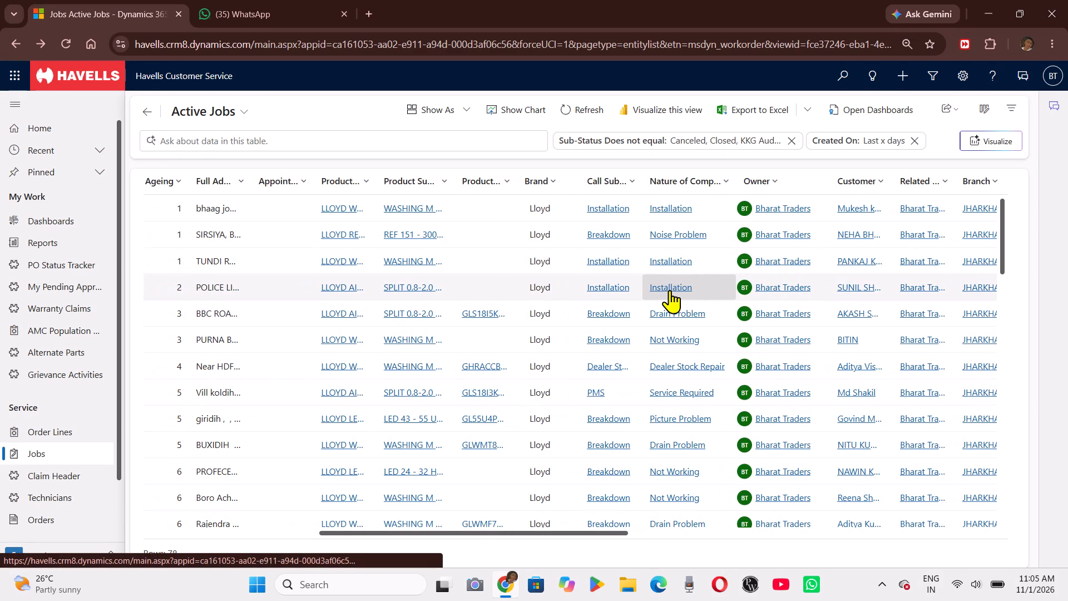
{"action": "scroll", "coordinate": [670, 290], "scroll_direction": "right", "scroll_amount": 1}
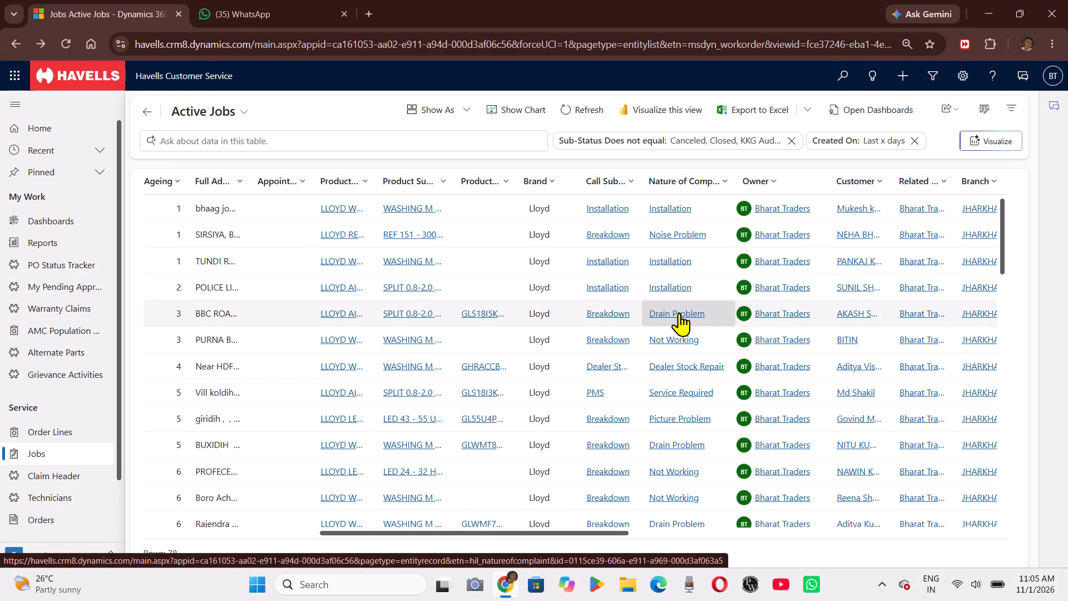
{"action": "scroll", "coordinate": [679, 343], "scroll_direction": "right", "scroll_amount": 1}
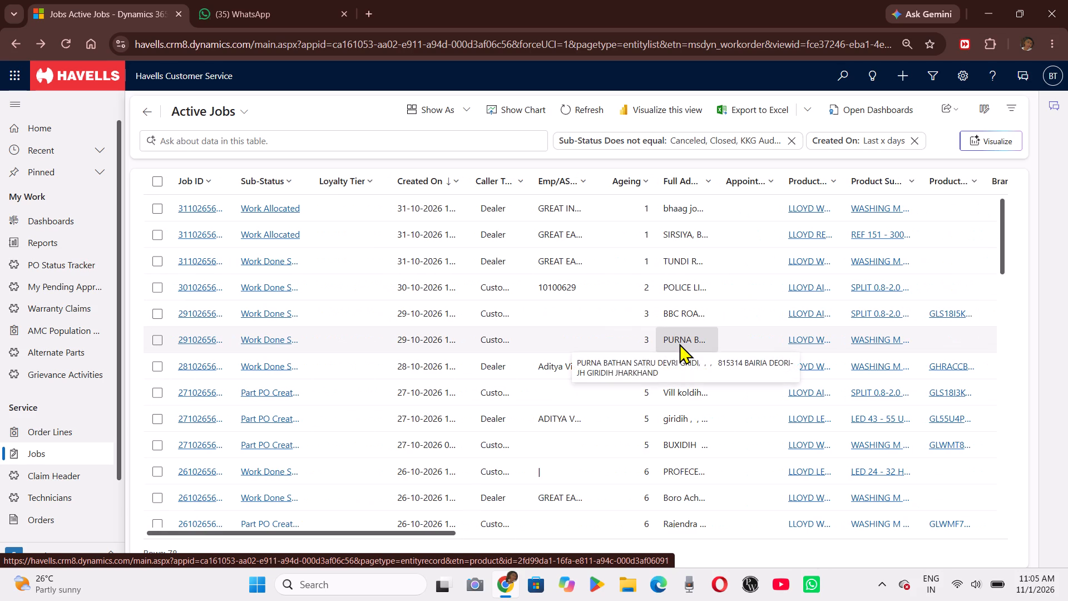
{"action": "scroll", "coordinate": [679, 343], "scroll_direction": "left", "scroll_amount": 3}
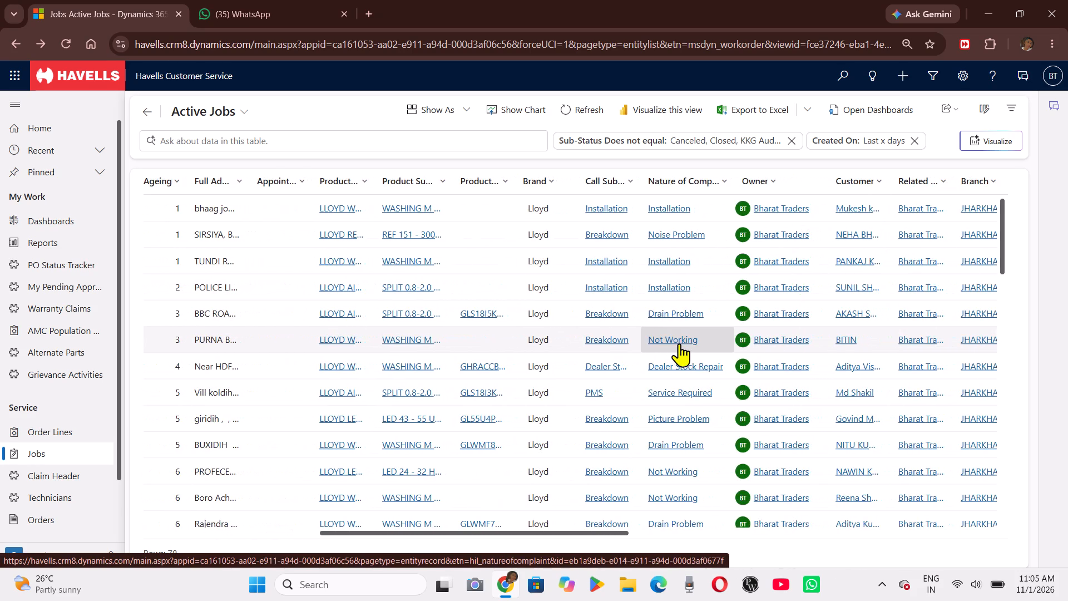
{"action": "scroll", "coordinate": [679, 343], "scroll_direction": "left", "scroll_amount": 1}
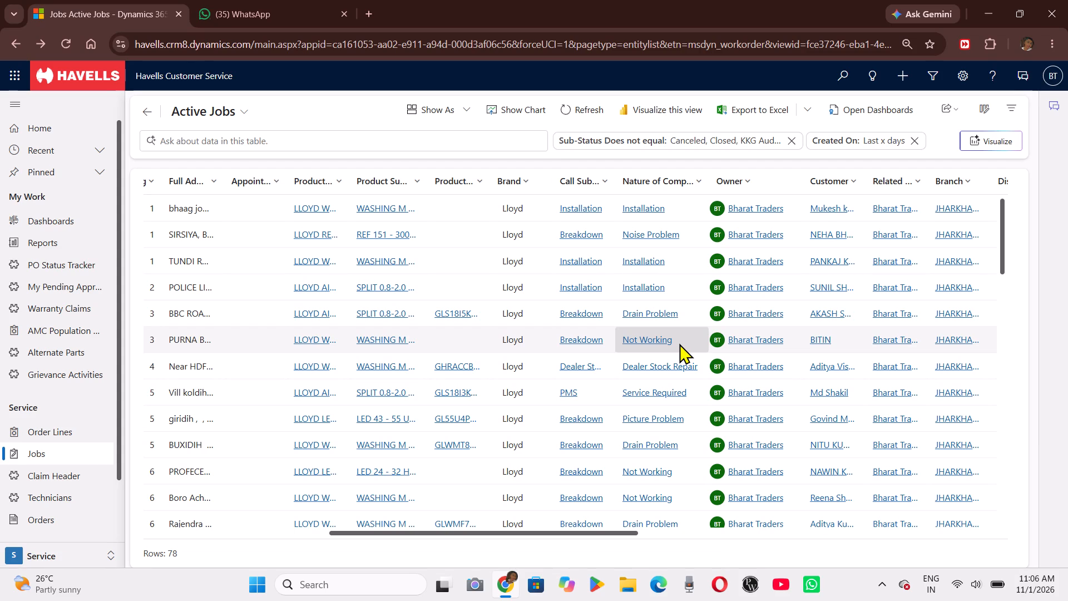
{"action": "scroll", "coordinate": [679, 343], "scroll_direction": "up", "scroll_amount": 1}
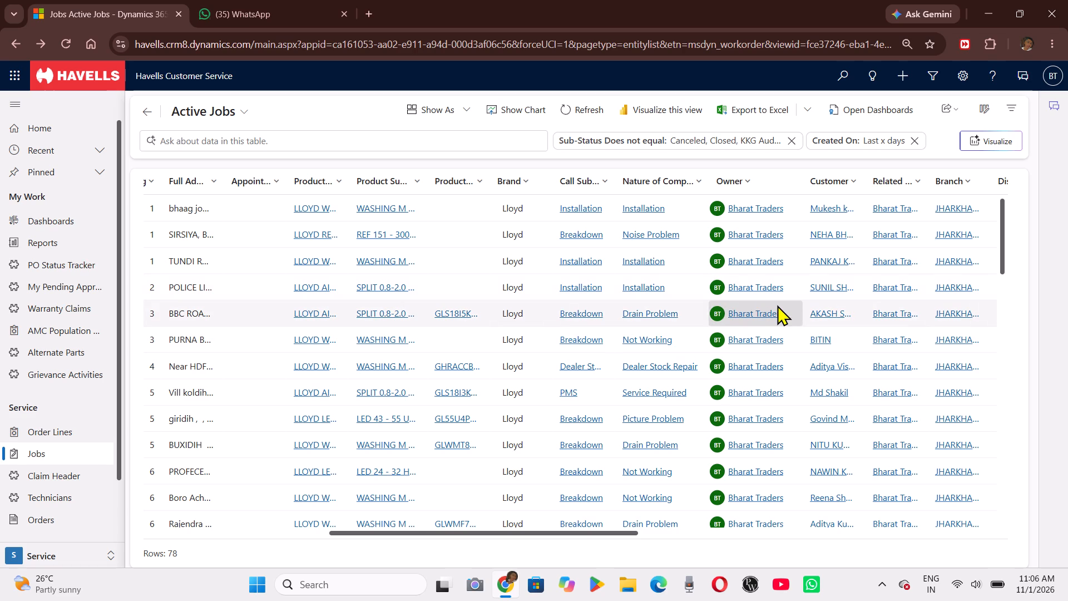
{"action": "scroll", "coordinate": [777, 305], "scroll_direction": "left", "scroll_amount": 1}
{"action": "triple_click", "coordinate": [450, 283]}
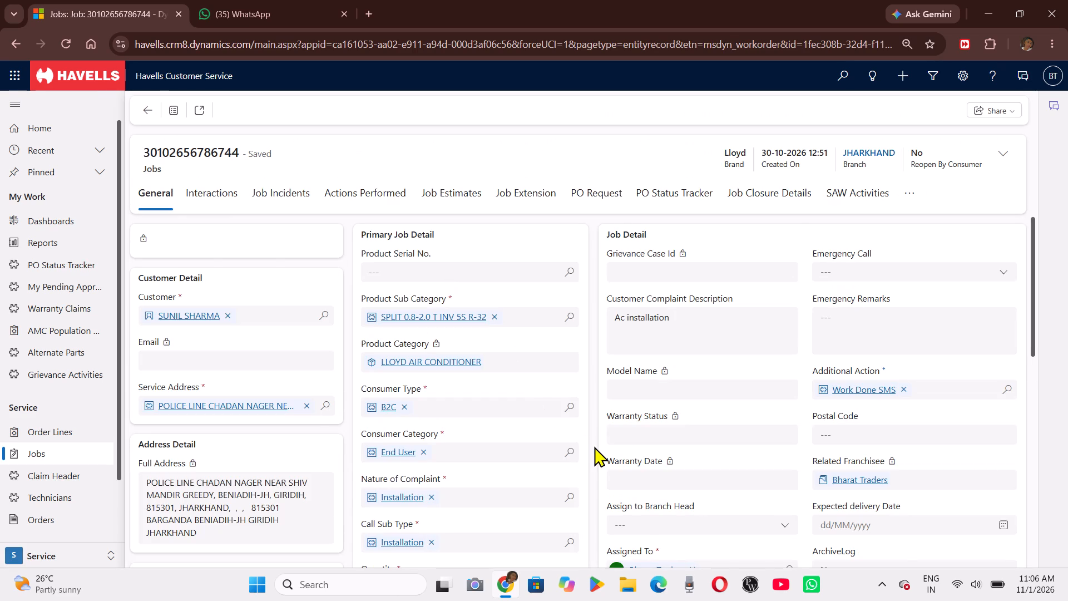
{"action": "scroll", "coordinate": [594, 446], "scroll_direction": "down", "scroll_amount": 2}
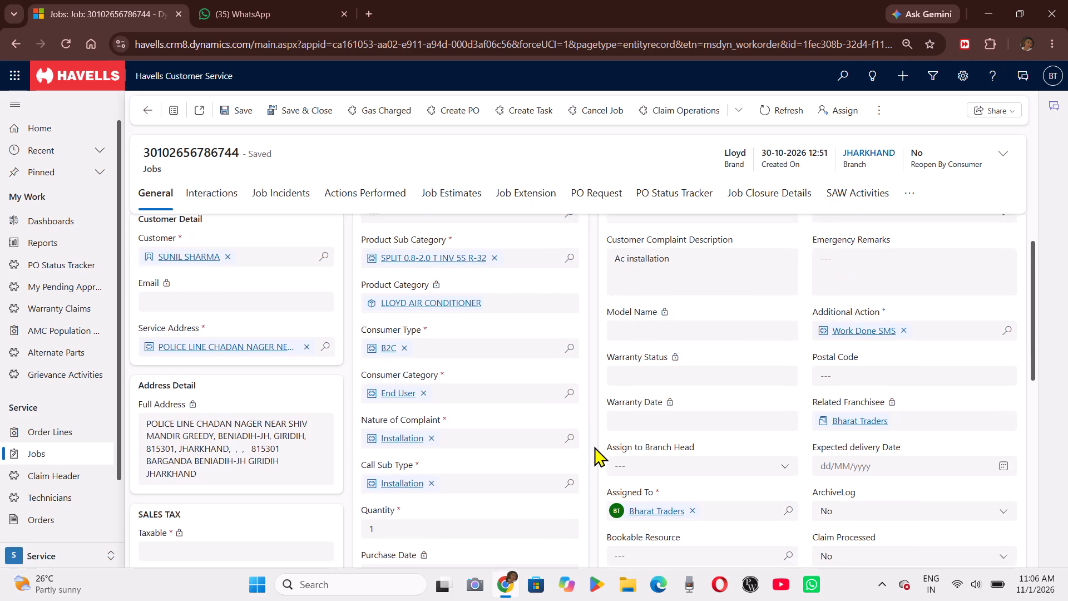
{"action": "scroll", "coordinate": [594, 446], "scroll_direction": "down", "scroll_amount": 2}
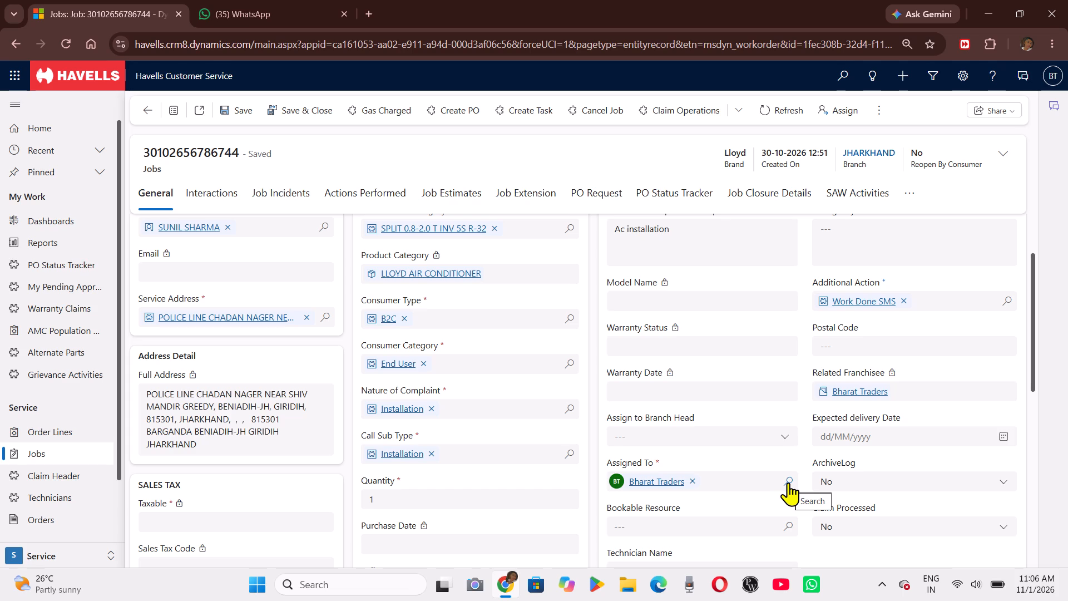
{"action": "left_click", "coordinate": [788, 482]}
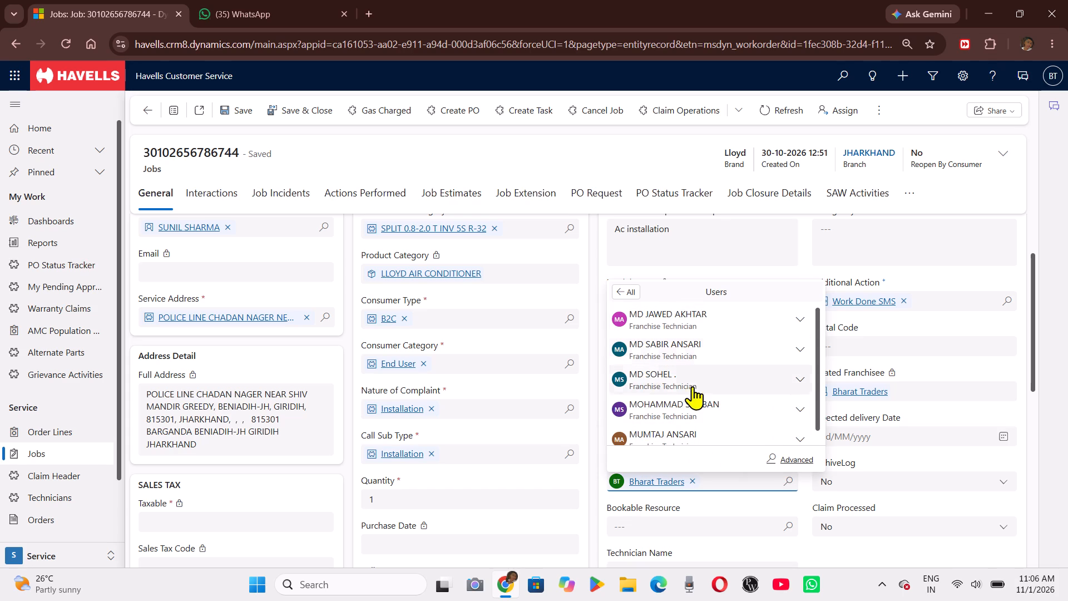
{"action": "left_click", "coordinate": [693, 402]}
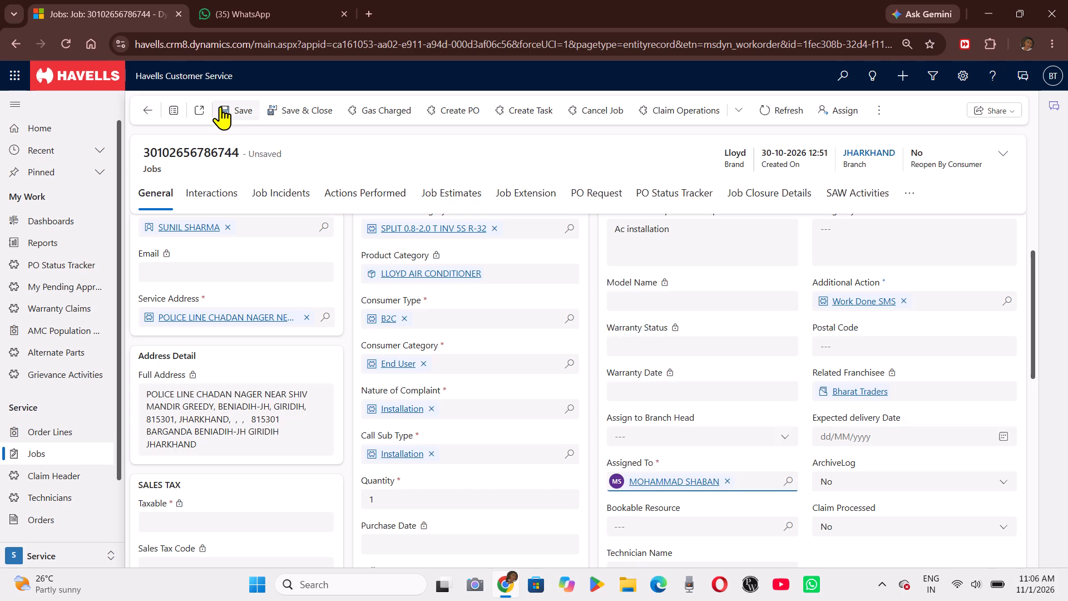
{"action": "left_click", "coordinate": [220, 106]}
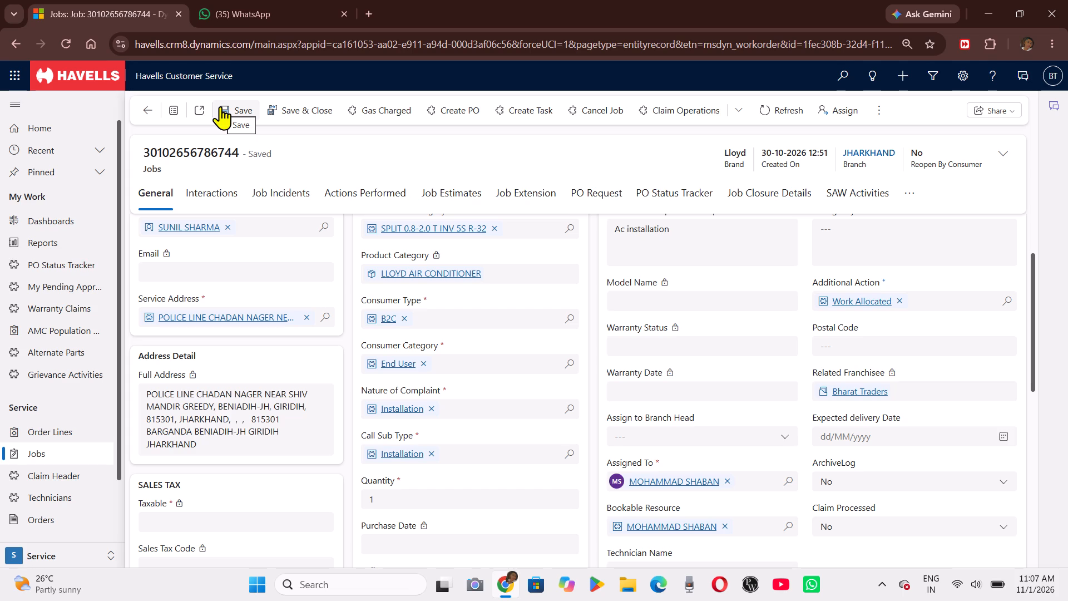
{"action": "scroll", "coordinate": [406, 363], "scroll_direction": "up", "scroll_amount": 2}
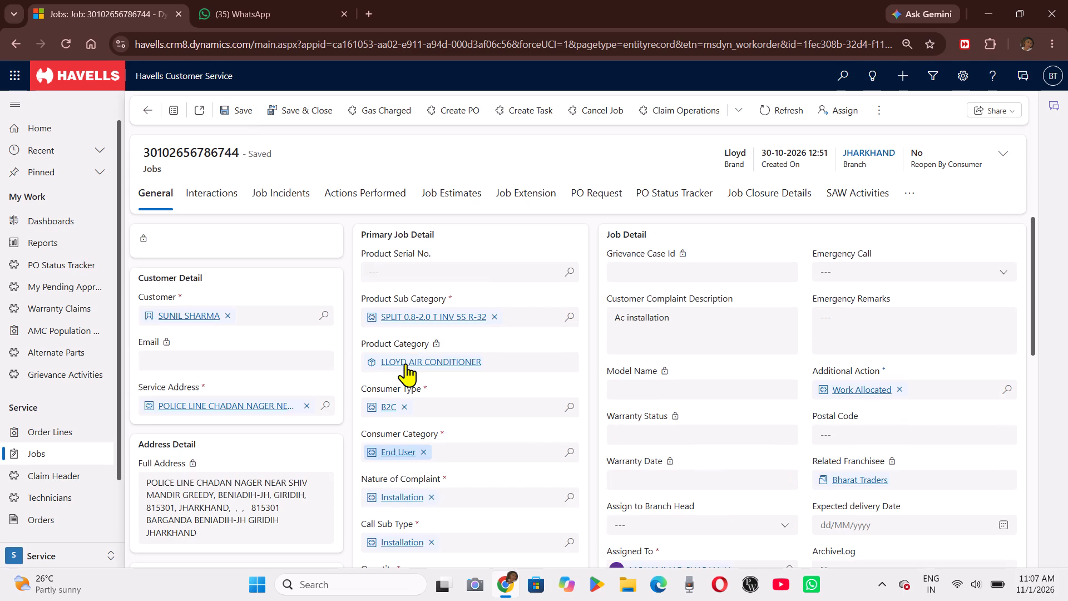
{"action": "left_click", "coordinate": [570, 272]}
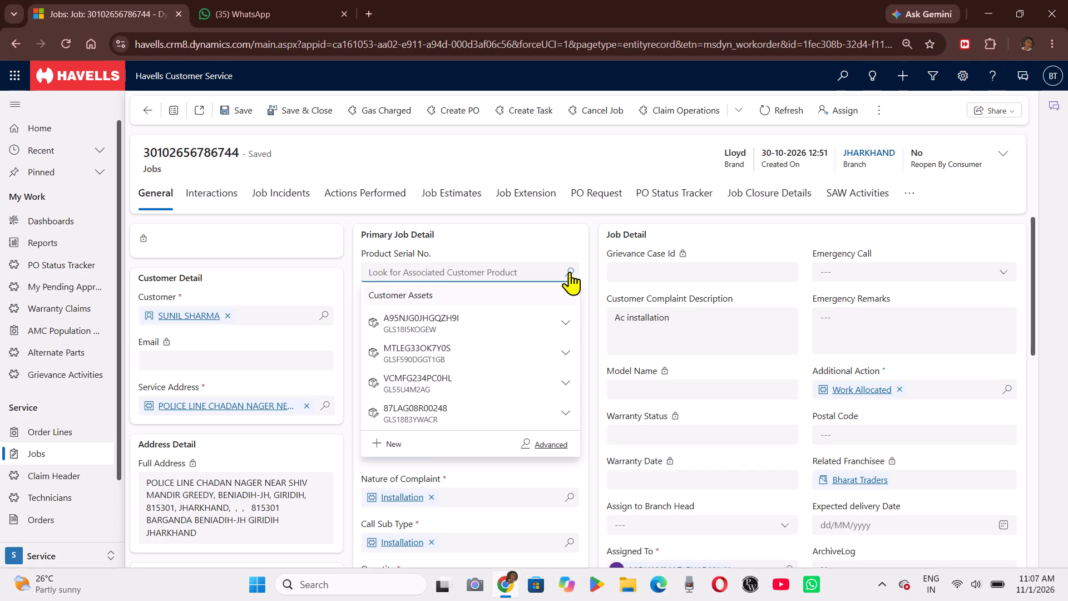
{"action": "left_click", "coordinate": [570, 272]}
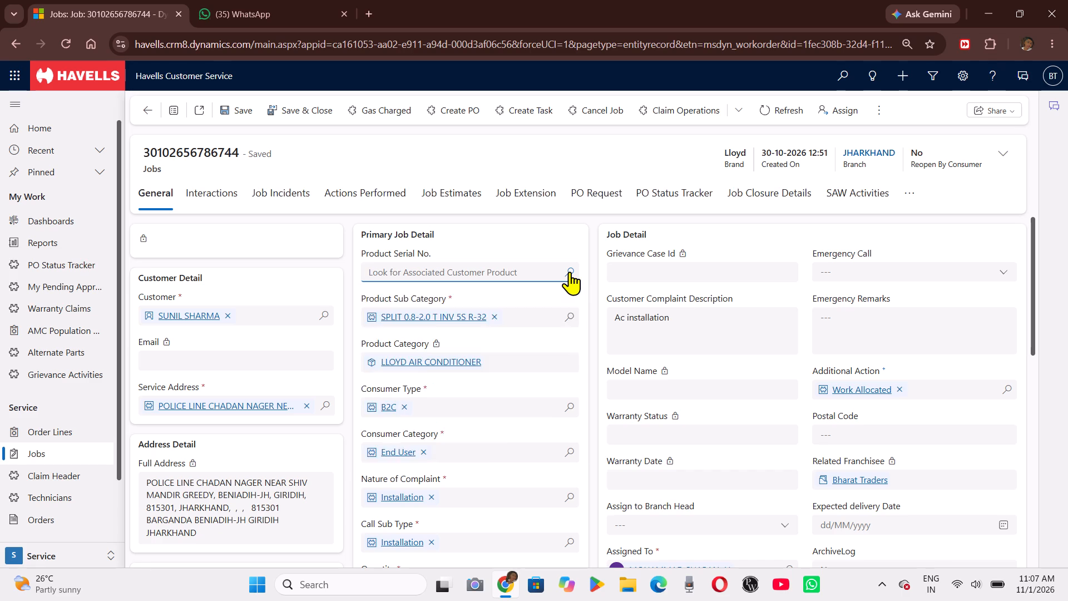
{"action": "left_click", "coordinate": [570, 272]}
{"action": "left_click", "coordinate": [570, 272]}
{"action": "left_click", "coordinate": [570, 272]}
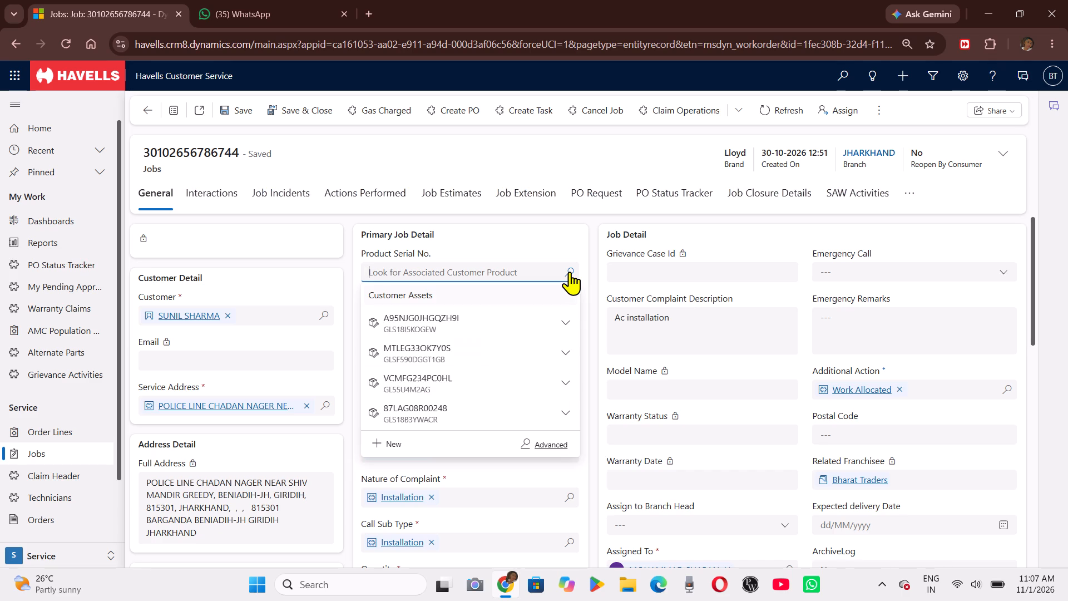
{"action": "left_click", "coordinate": [468, 318]}
{"action": "left_click", "coordinate": [416, 316]}
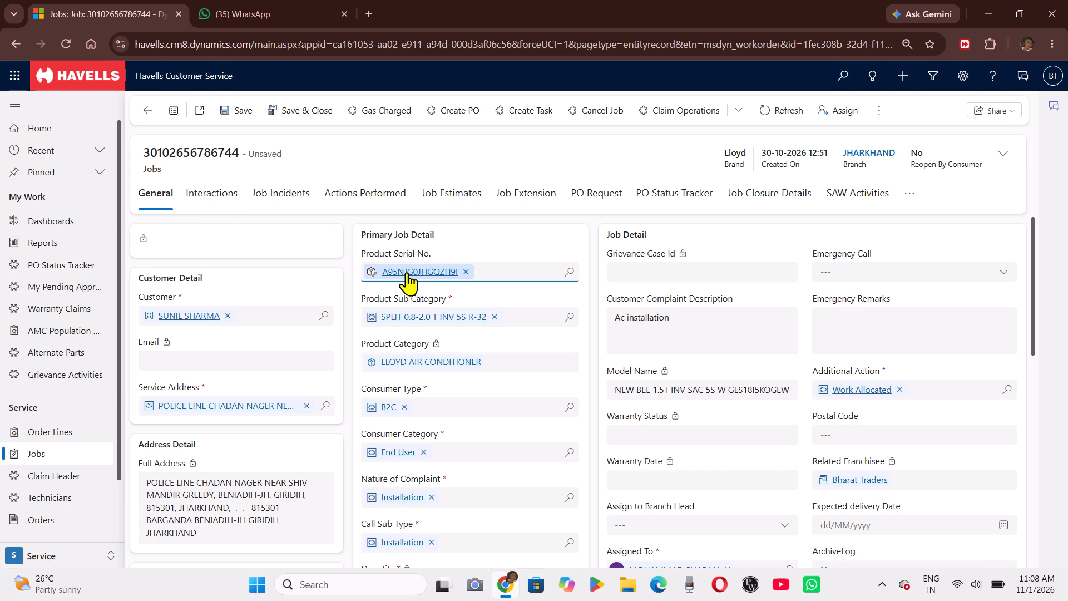
{"action": "left_click", "coordinate": [225, 115]}
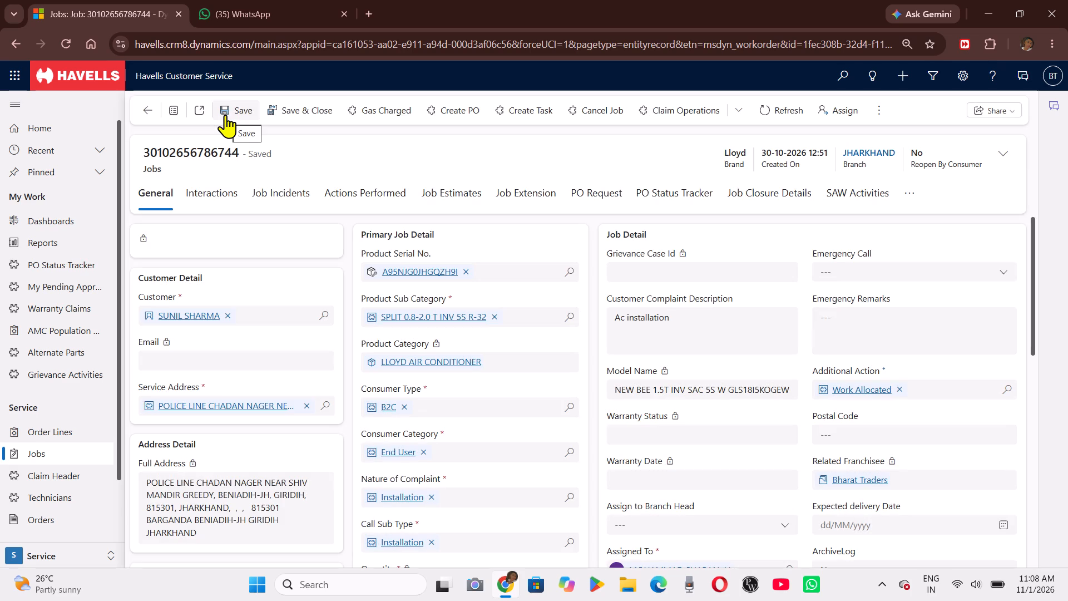
Open the customer asset record linked as the job's product serial number.
{"action": "left_click", "coordinate": [426, 276]}
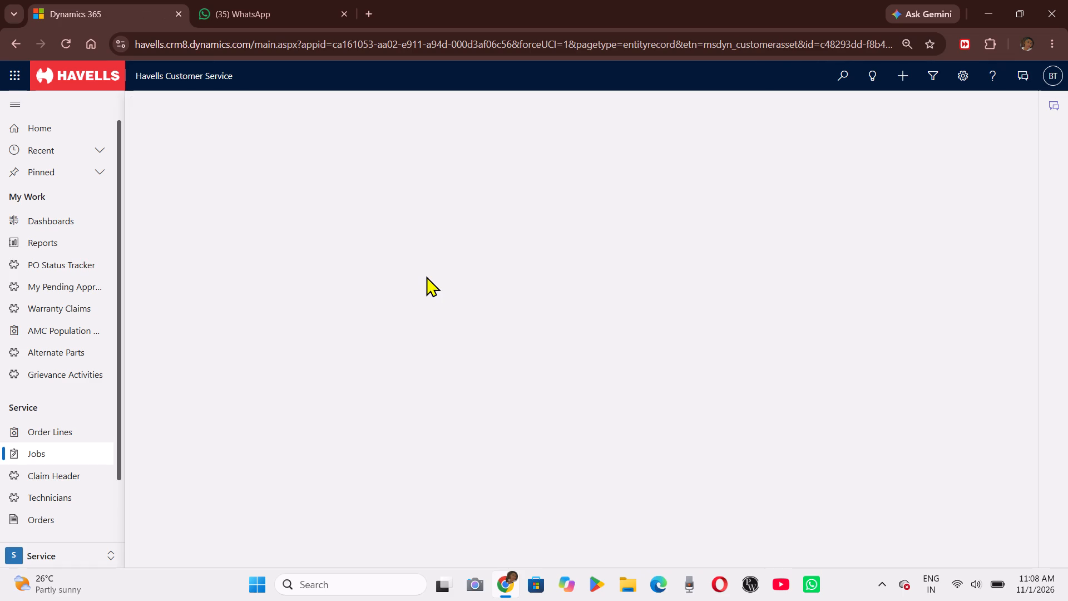
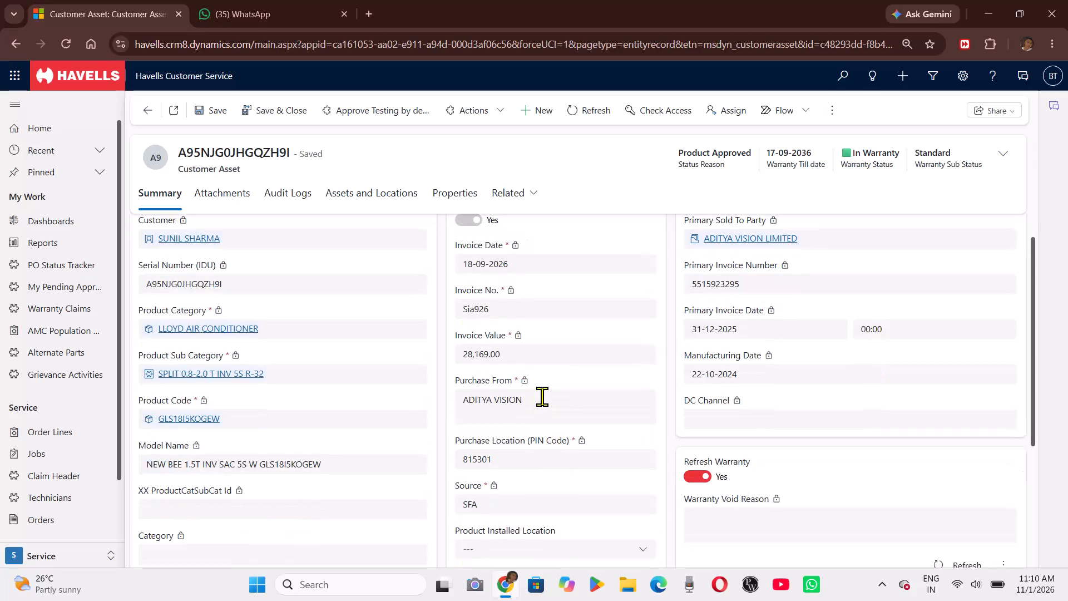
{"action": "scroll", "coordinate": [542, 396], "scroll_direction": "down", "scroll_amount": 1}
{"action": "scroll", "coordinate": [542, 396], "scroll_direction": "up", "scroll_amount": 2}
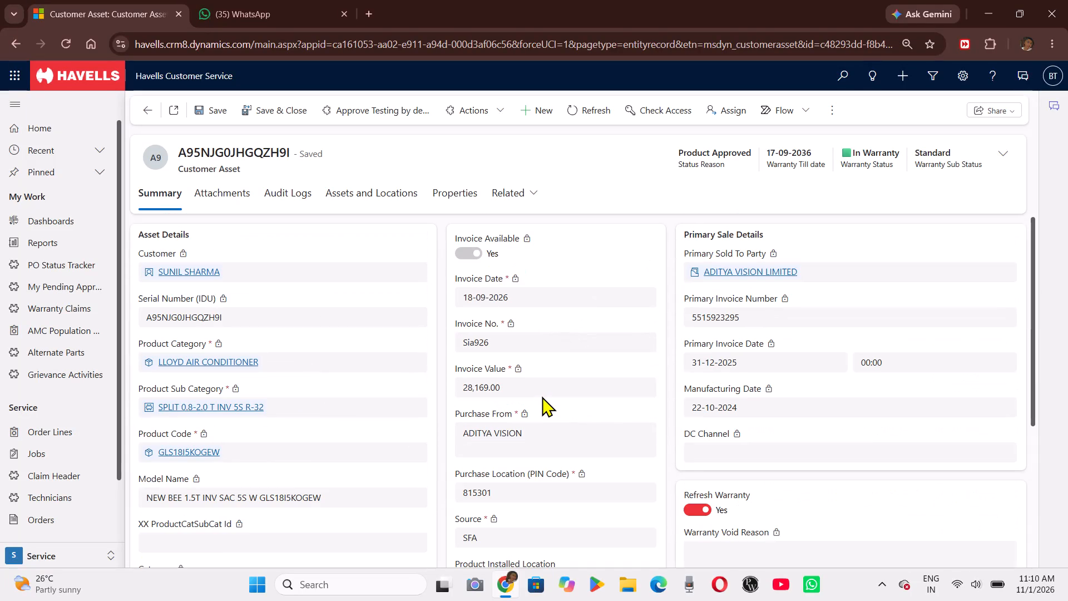
Open the customer asset's attachments to view its timeline of notes and files.
{"action": "left_click", "coordinate": [210, 186]}
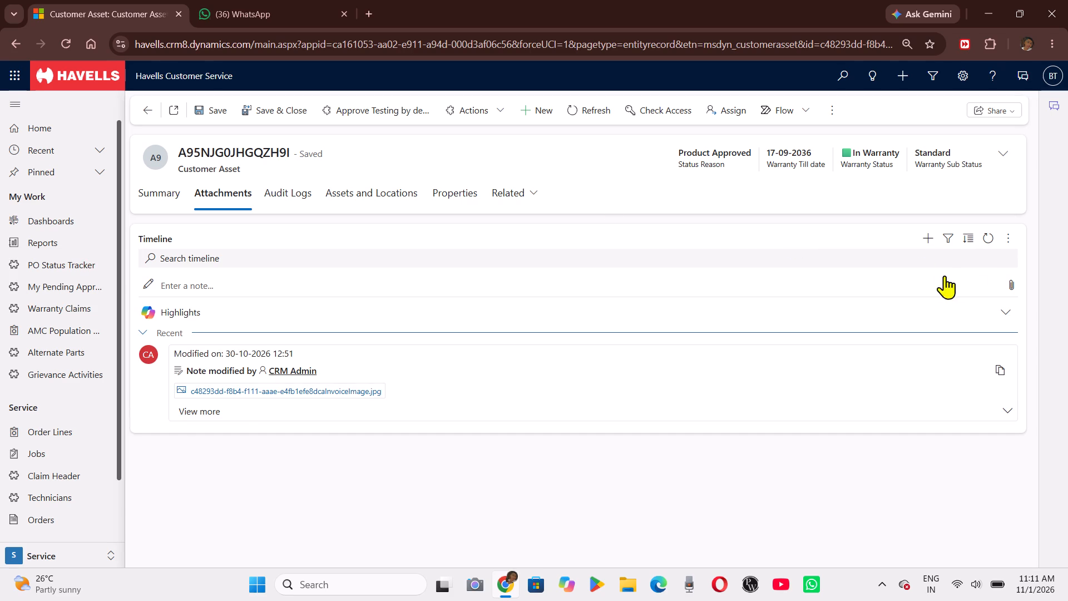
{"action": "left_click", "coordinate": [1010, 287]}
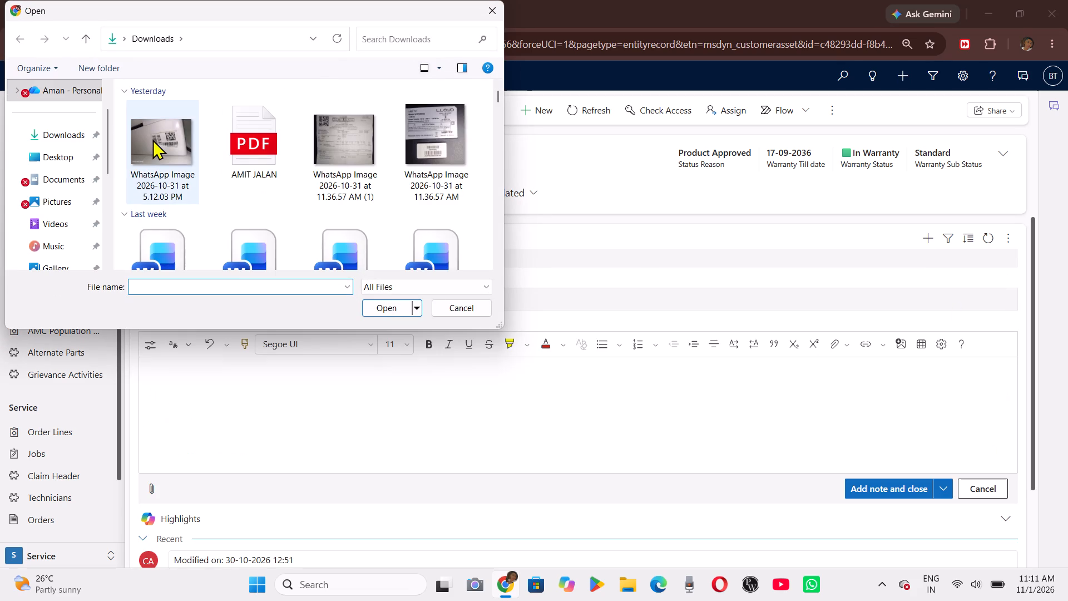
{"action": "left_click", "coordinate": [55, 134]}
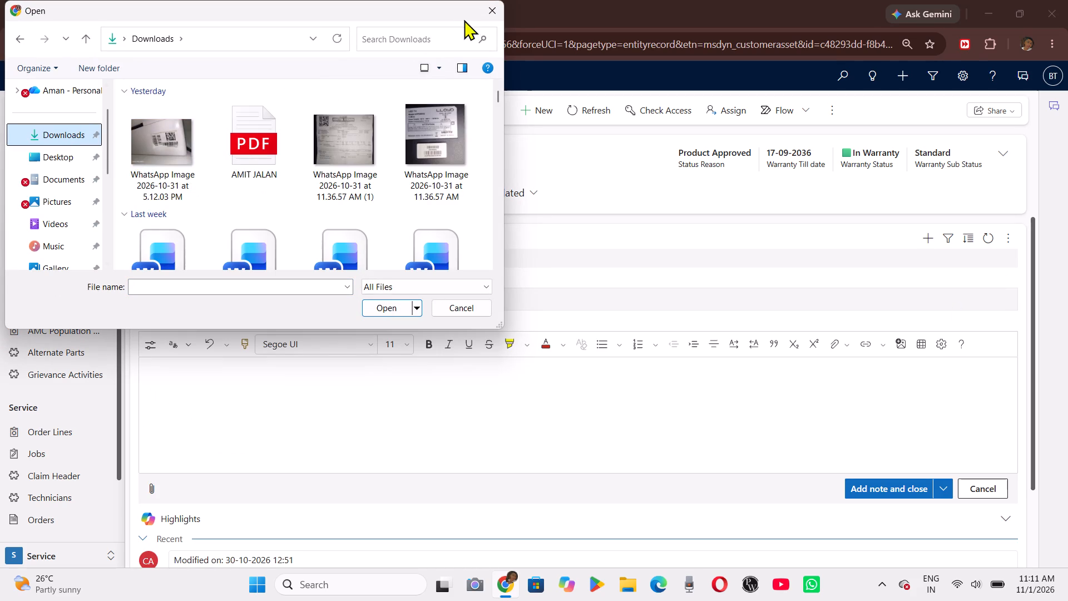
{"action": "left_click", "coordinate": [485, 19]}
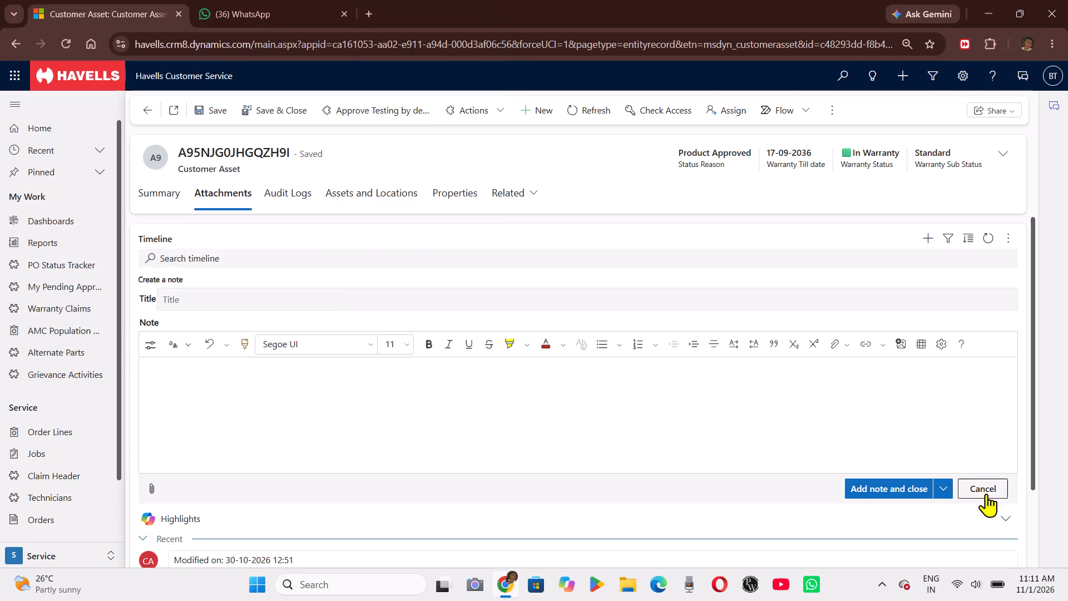
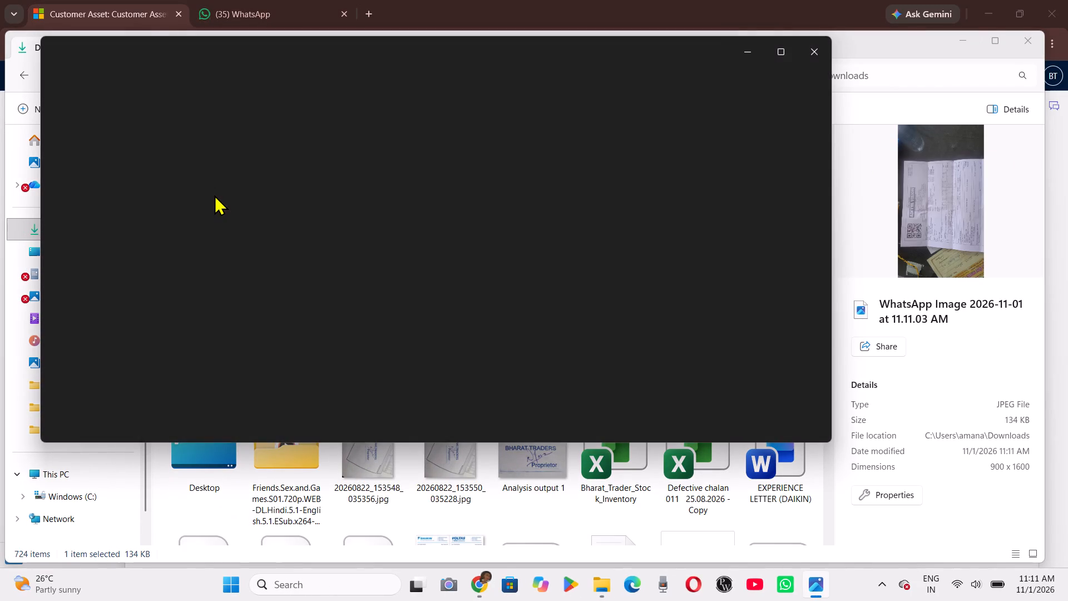
Rotate the invoice photo WhatsApp Image 2026-11-01 at 11.11.03 AM so the invoice reads upright, and close the viewer.
{"action": "left_click", "coordinate": [117, 55]}
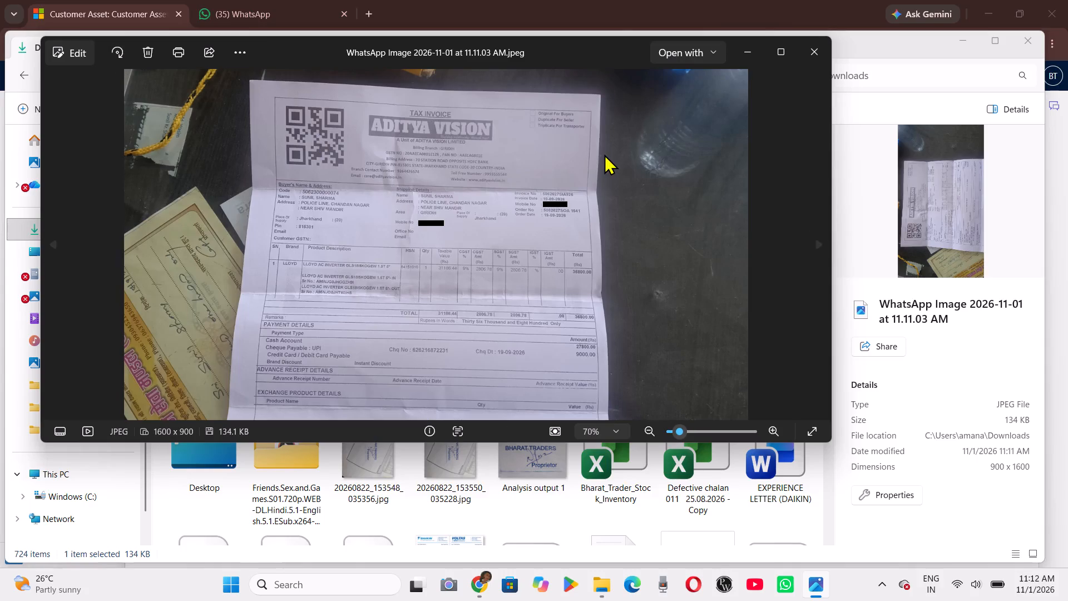
{"action": "left_click", "coordinate": [815, 48]}
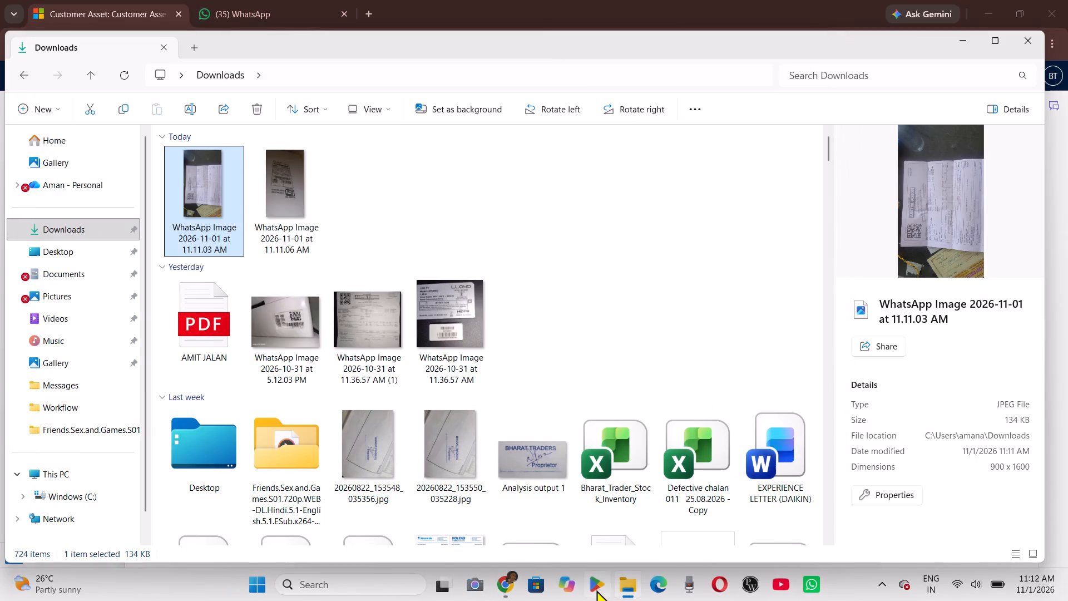
In Chrome, add a timeline note titled "invoice" to the customer asset with WhatsApp Image 2026-11-01 at 11.11.03 AM attached.
{"action": "left_click", "coordinate": [500, 586]}
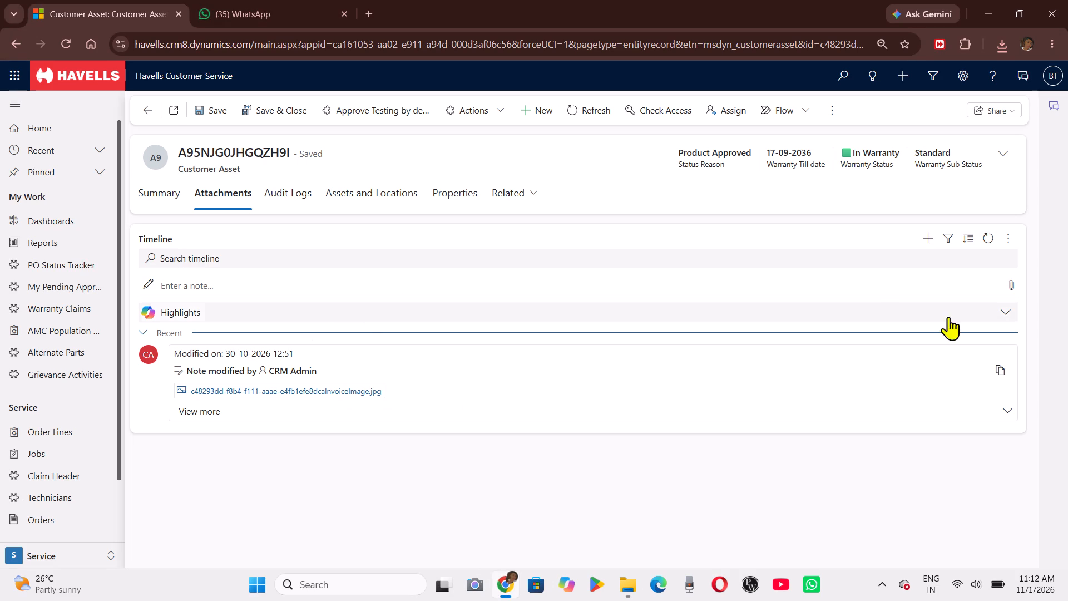
{"action": "left_click", "coordinate": [1011, 283]}
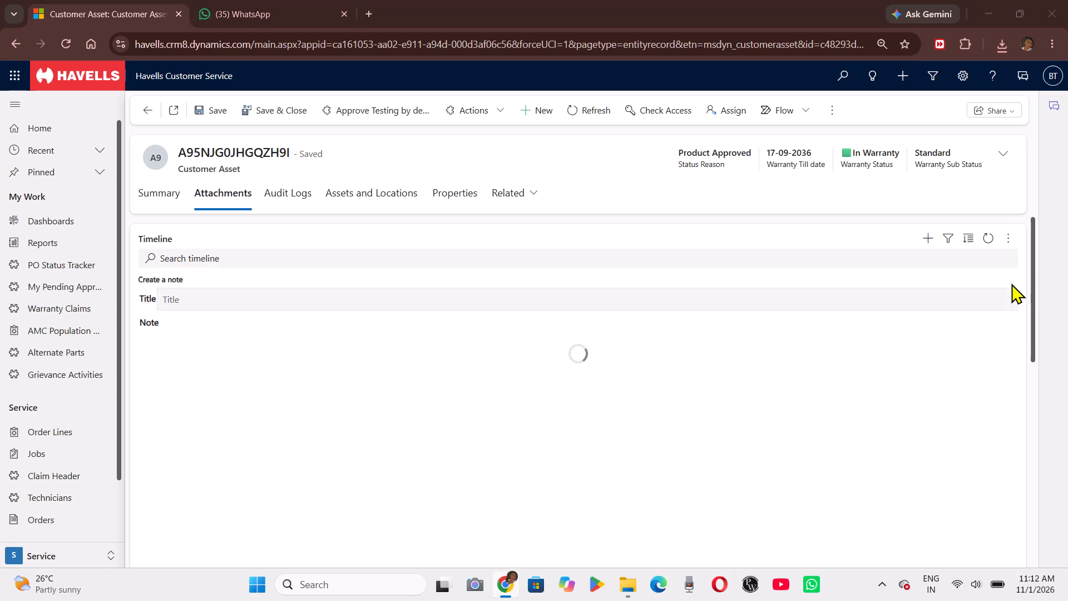
{"action": "left_click", "coordinate": [179, 142]}
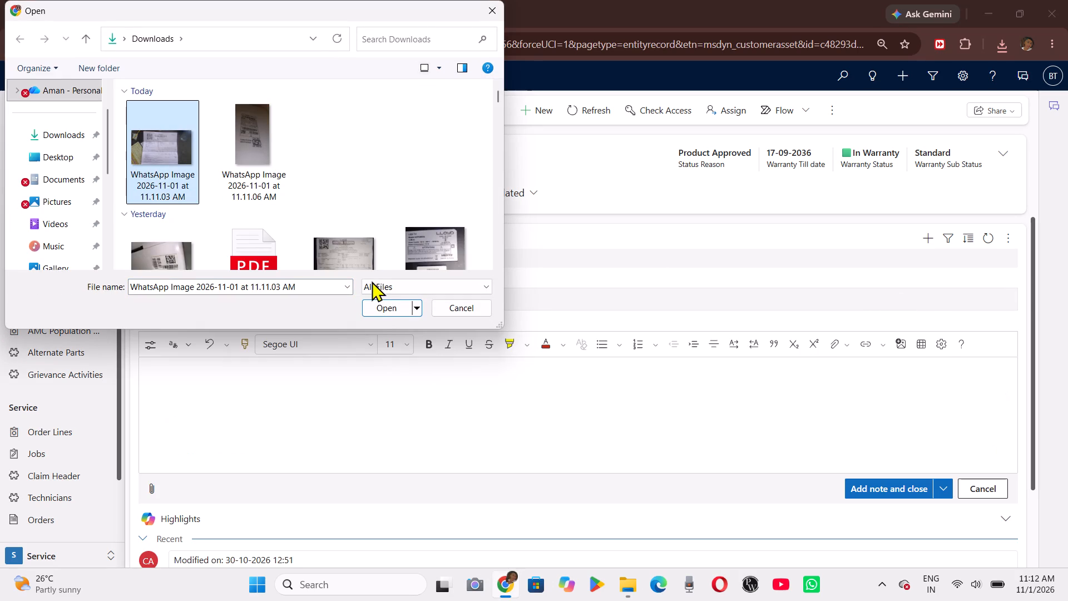
{"action": "left_click", "coordinate": [410, 309]}
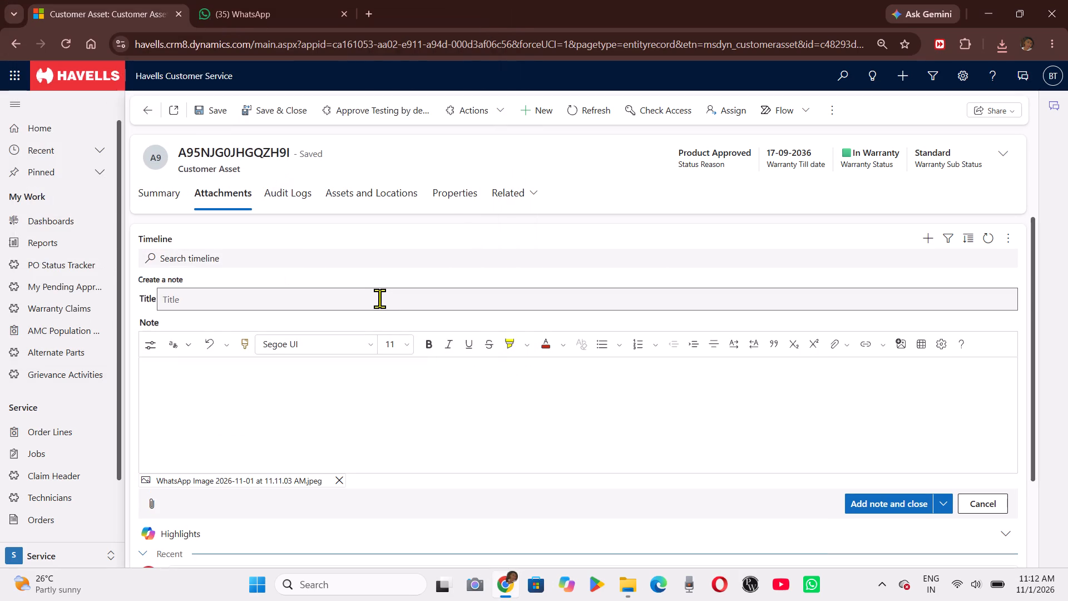
{"action": "left_click", "coordinate": [379, 298]}
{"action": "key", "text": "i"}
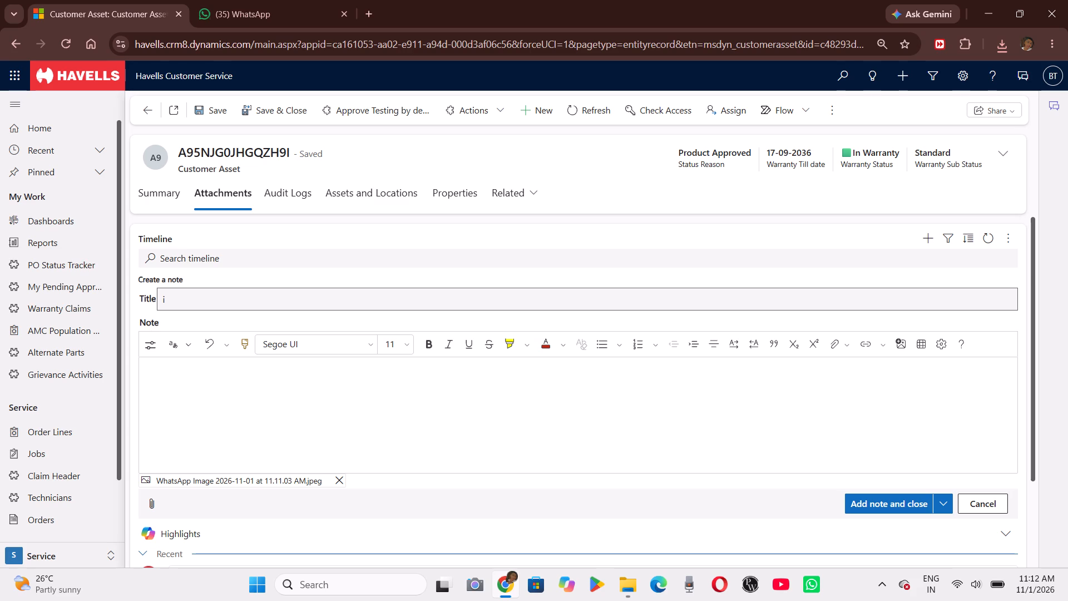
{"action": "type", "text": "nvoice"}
{"action": "left_click", "coordinate": [902, 499]}
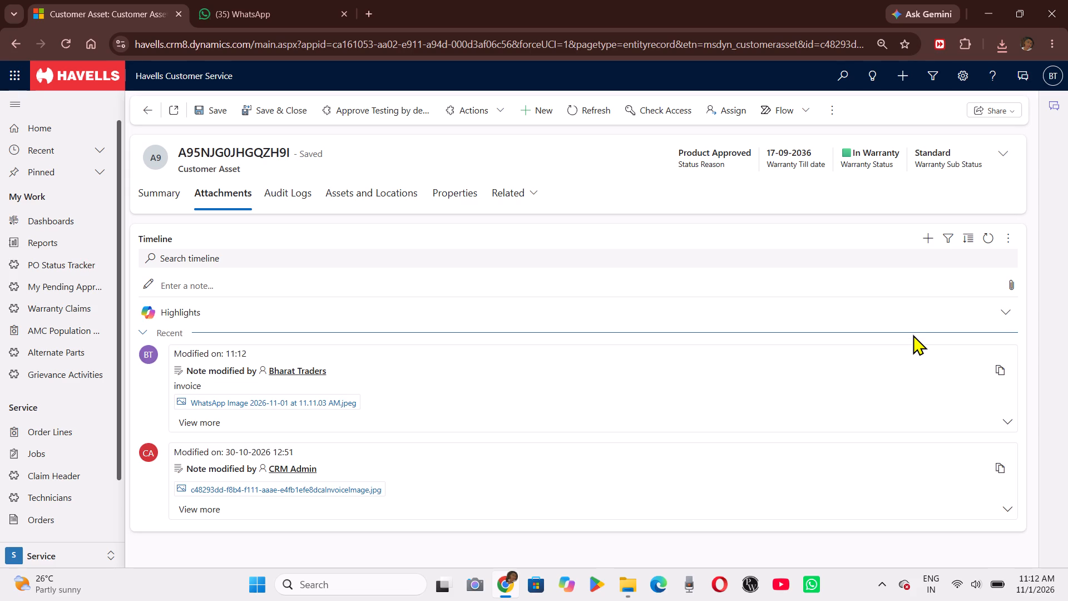
Add a second timeline note titled "serial number" to the asset with WhatsApp Image 2026-11-01 at 11.11.06 AM attached.
{"action": "left_click", "coordinate": [1007, 282]}
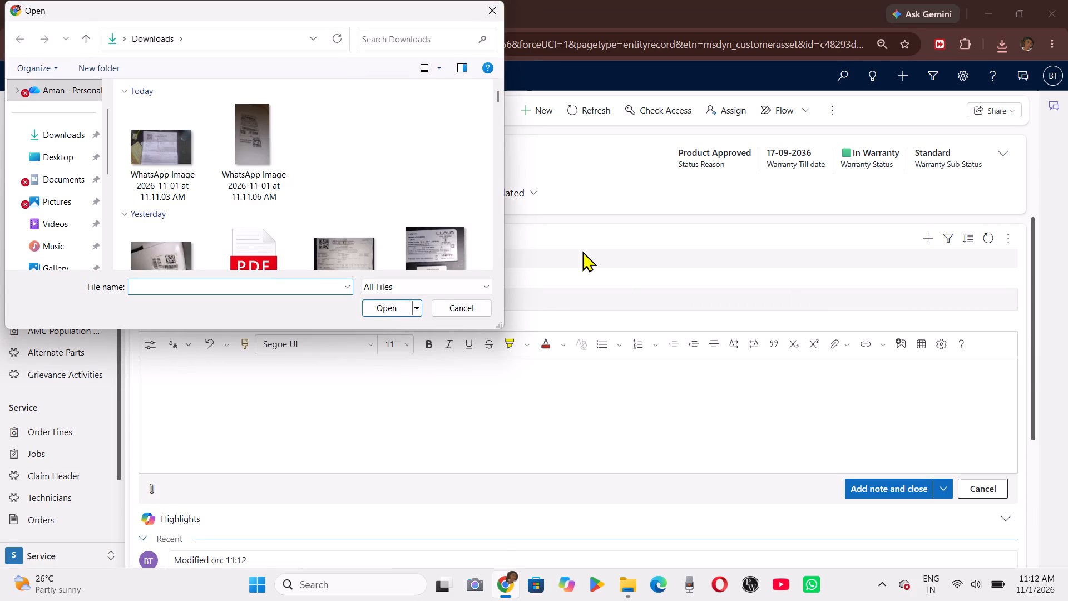
{"action": "left_click", "coordinate": [261, 145]}
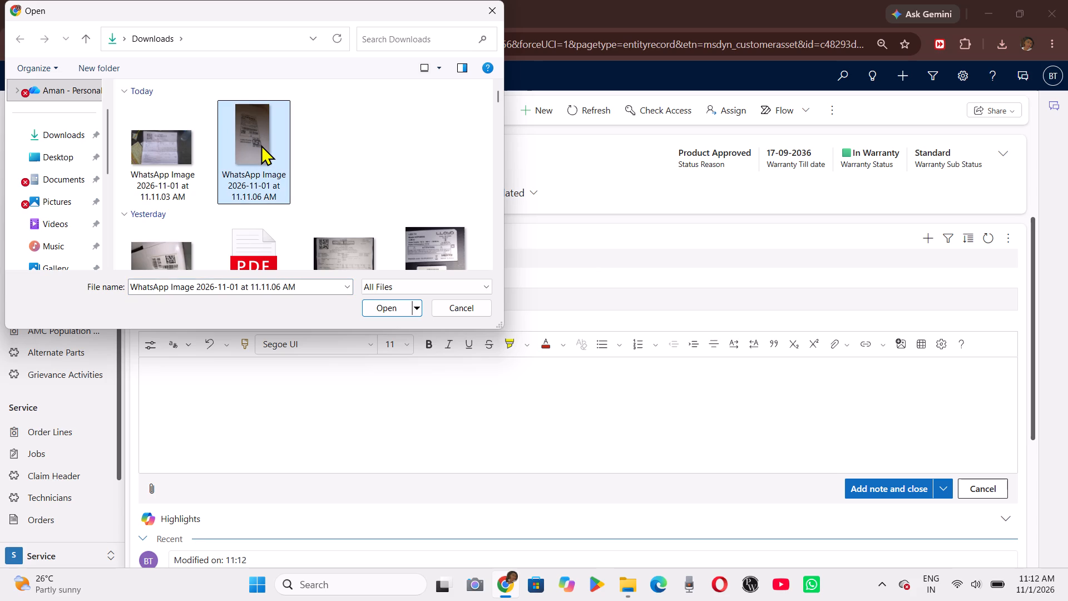
{"action": "left_click", "coordinate": [261, 145]}
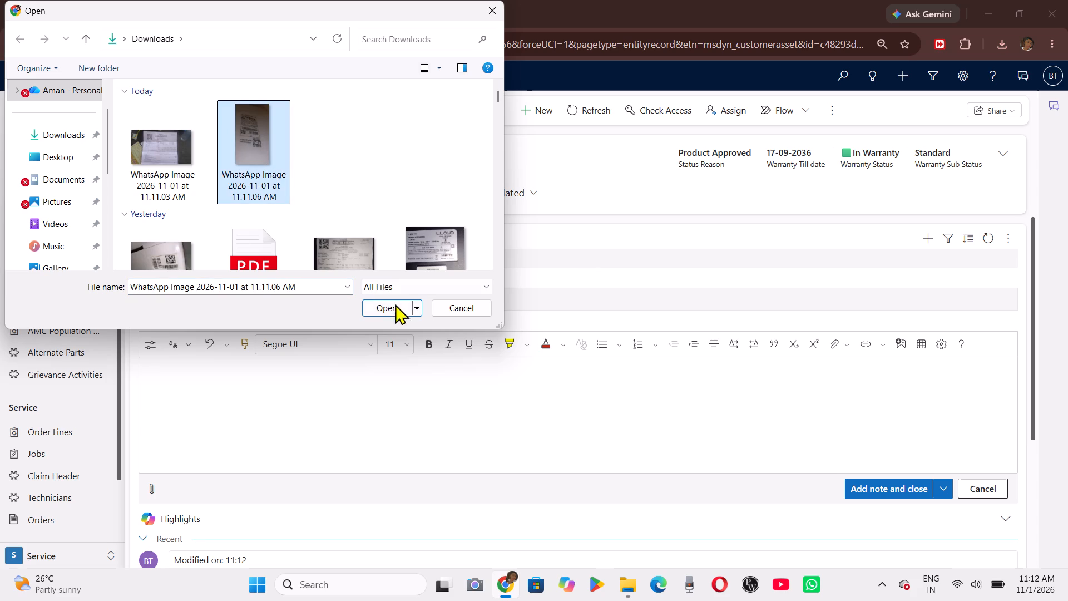
{"action": "left_click", "coordinate": [397, 313]}
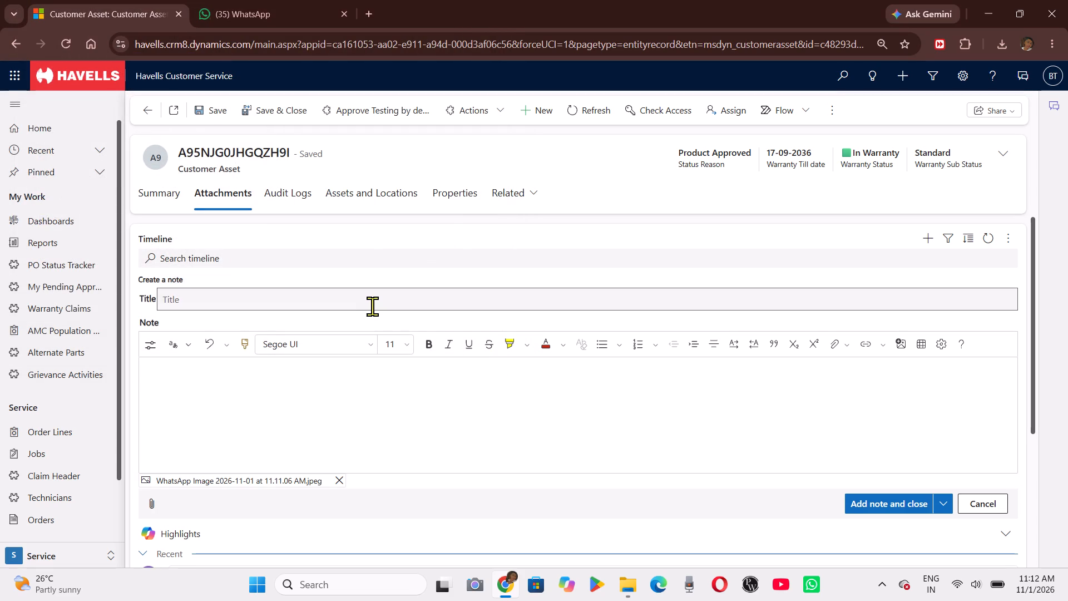
{"action": "left_click", "coordinate": [372, 306]}
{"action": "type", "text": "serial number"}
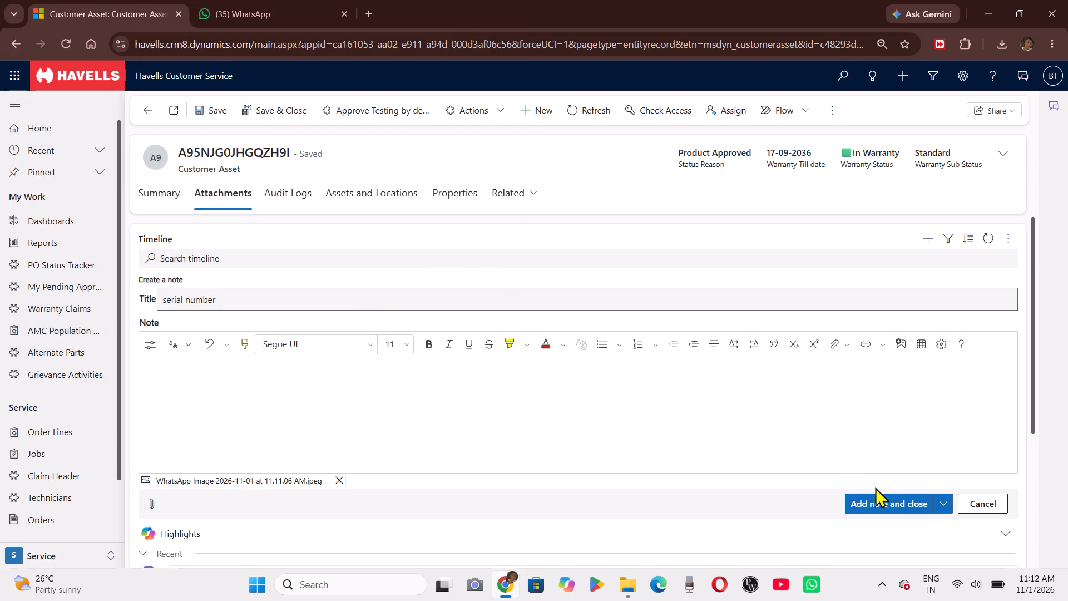
{"action": "left_click", "coordinate": [877, 501]}
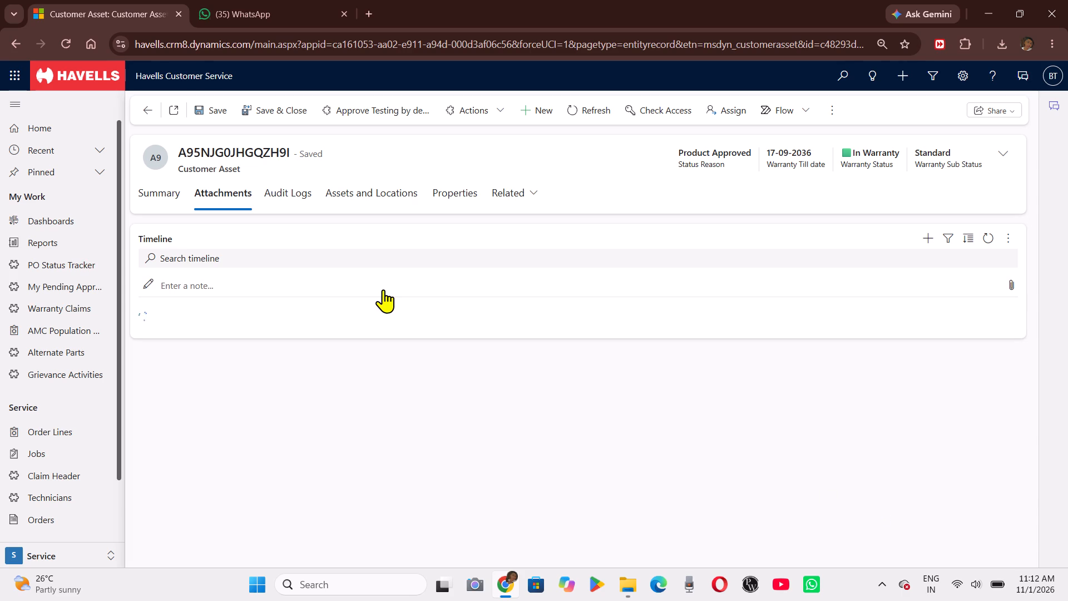
Save and close the customer asset record, returning to its job.
{"action": "left_click", "coordinate": [264, 106]}
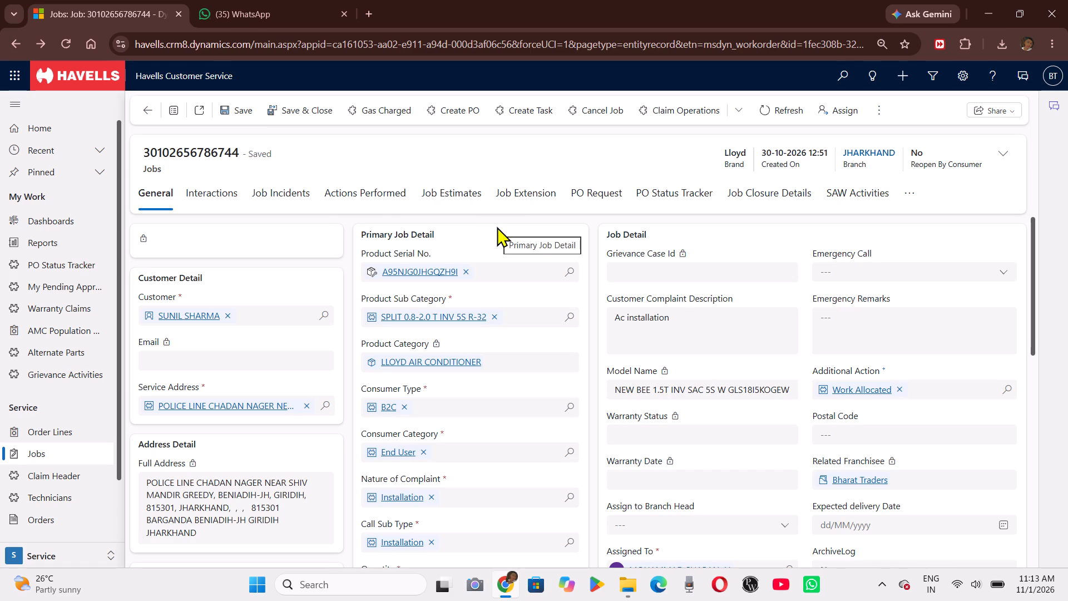
{"action": "left_click", "coordinate": [283, 205]}
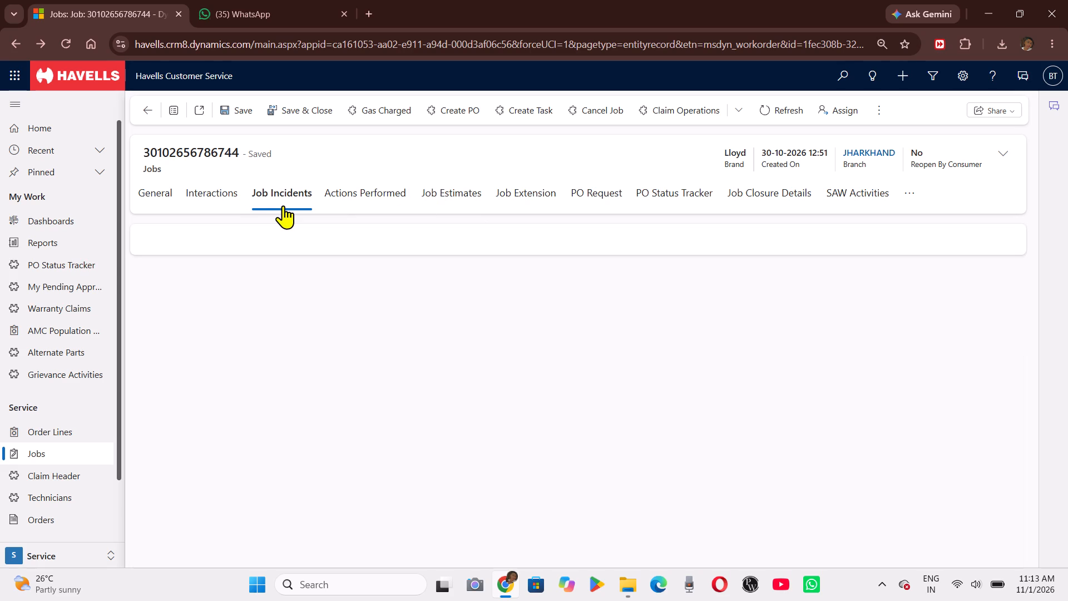
{"action": "left_click", "coordinate": [165, 193]}
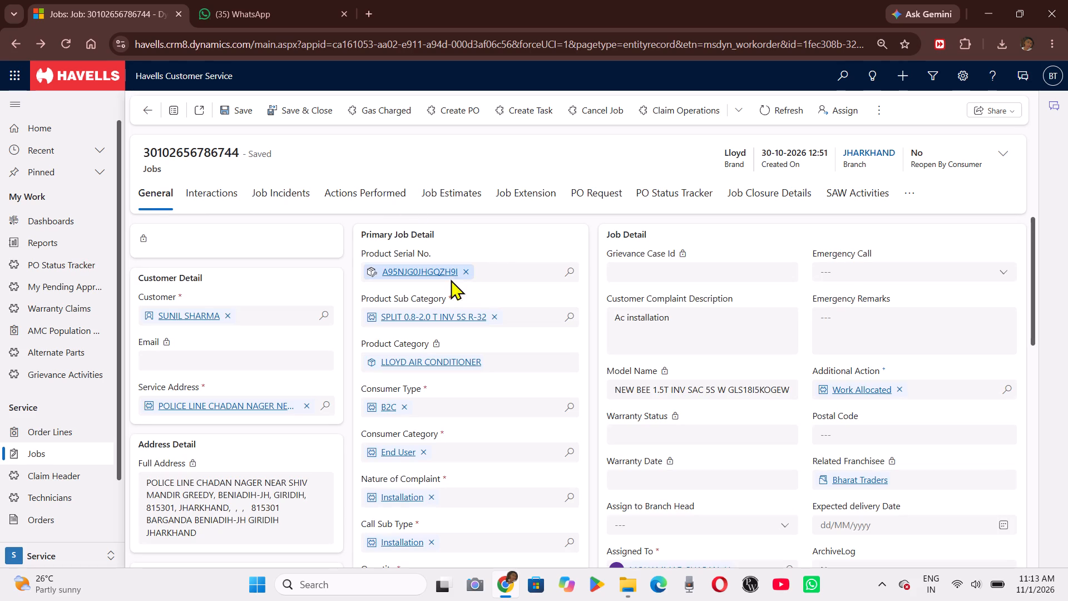
{"action": "left_click", "coordinate": [467, 269]}
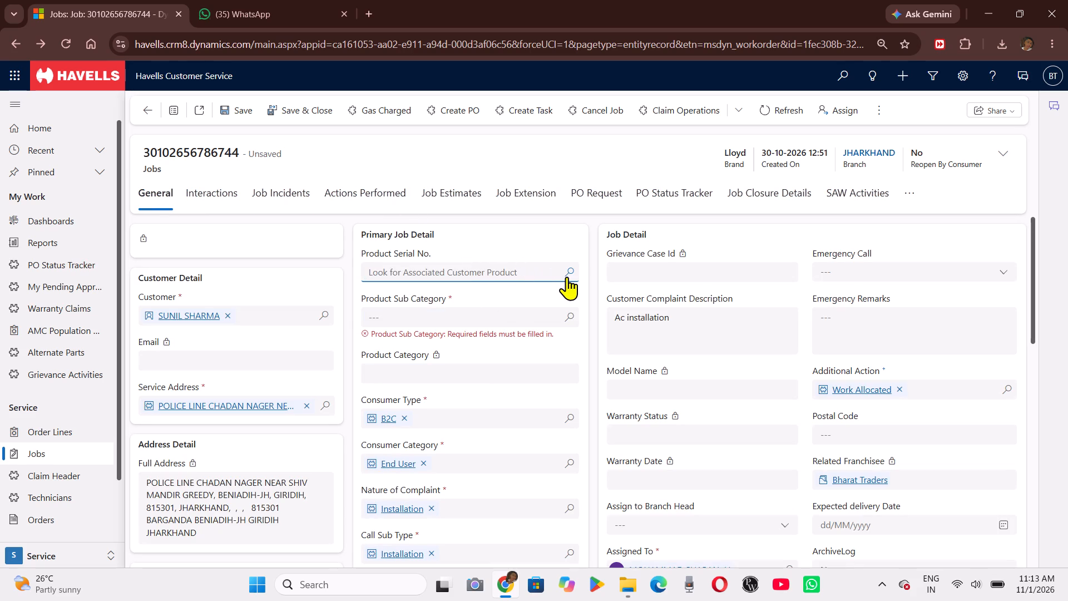
{"action": "left_click", "coordinate": [567, 277]}
{"action": "left_click", "coordinate": [487, 328]}
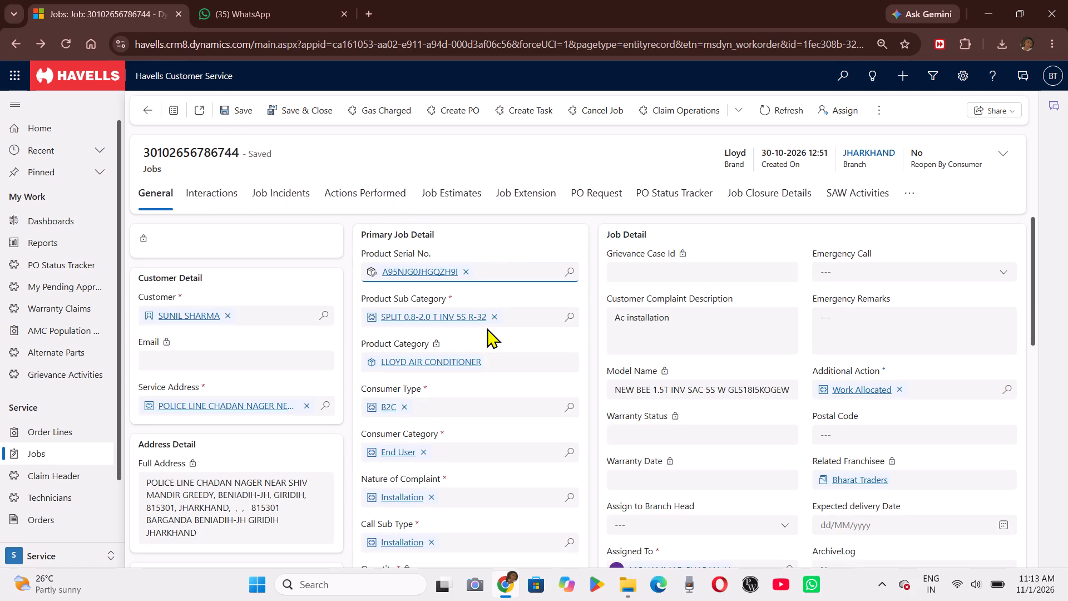
{"action": "left_click", "coordinate": [227, 119]}
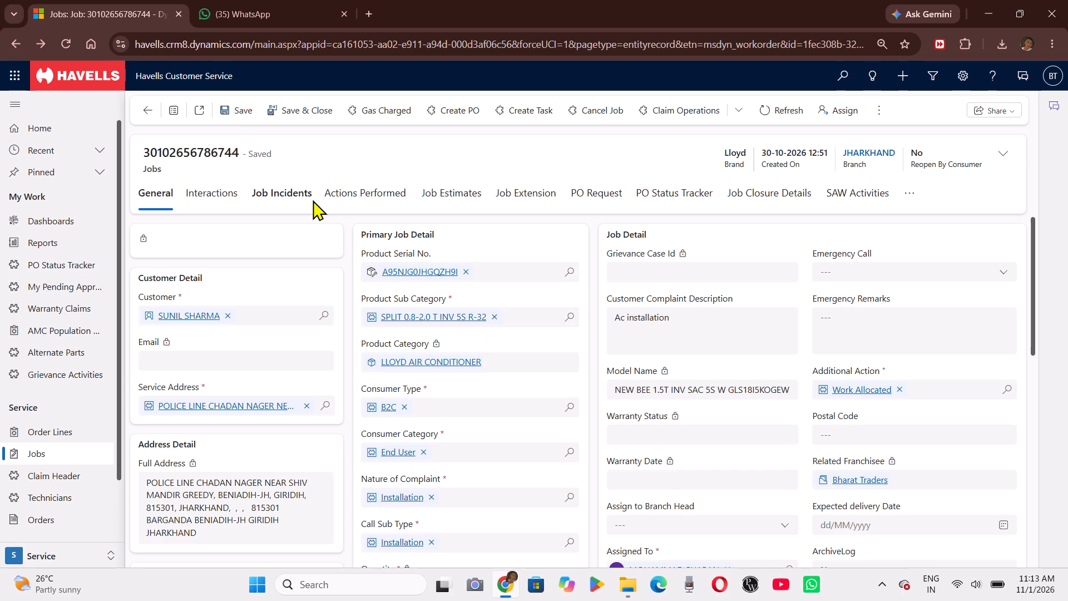
Create and save a new job incident for the linked asset with both Observation and Cause set to INSTALLATION.
{"action": "left_click", "coordinate": [281, 192]}
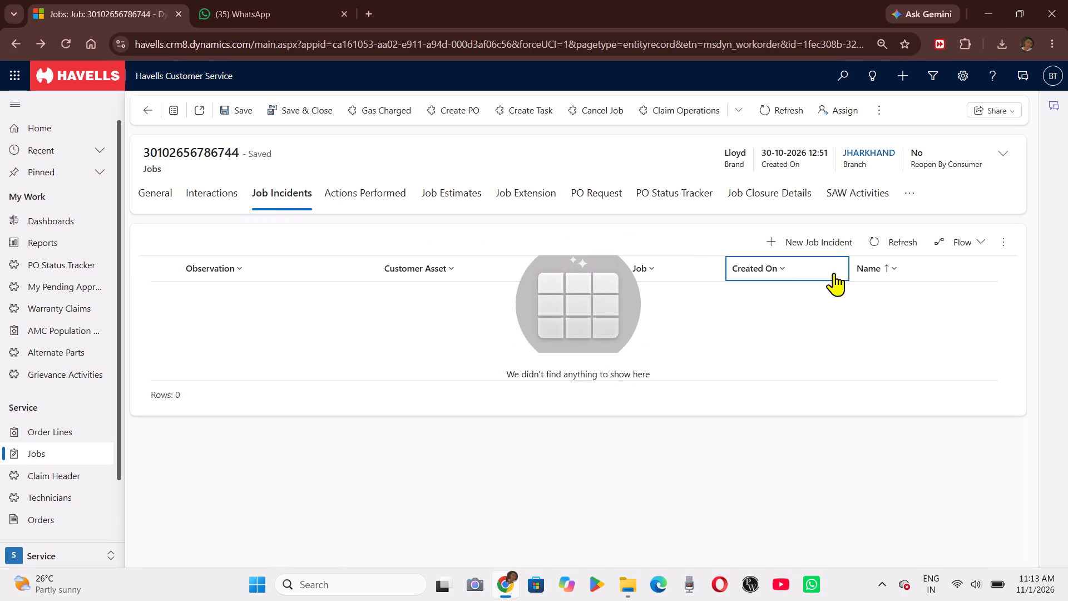
{"action": "left_click", "coordinate": [818, 242]}
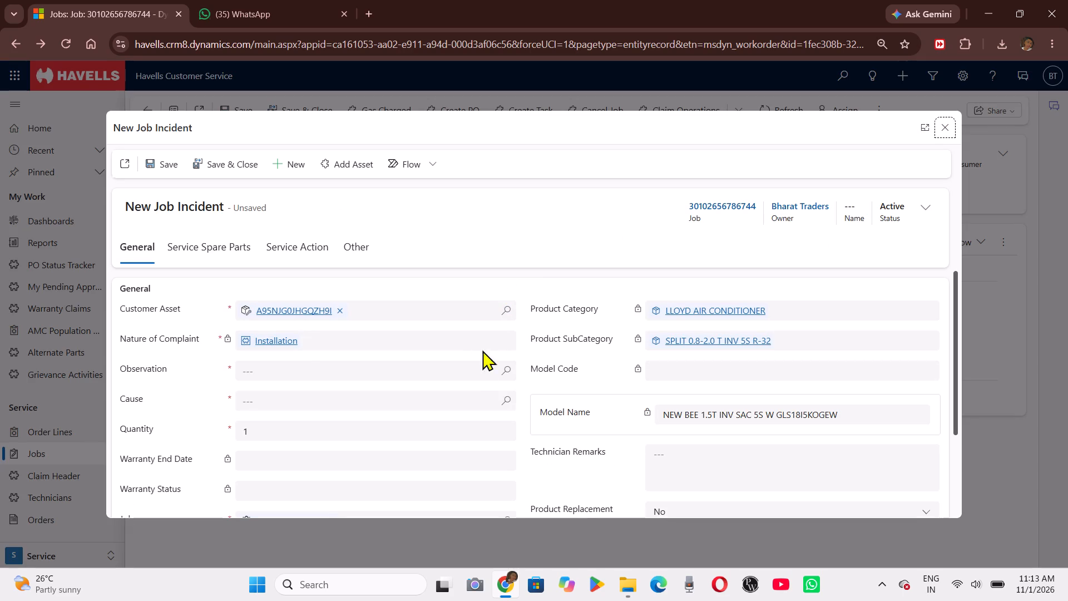
{"action": "left_click", "coordinate": [502, 371]}
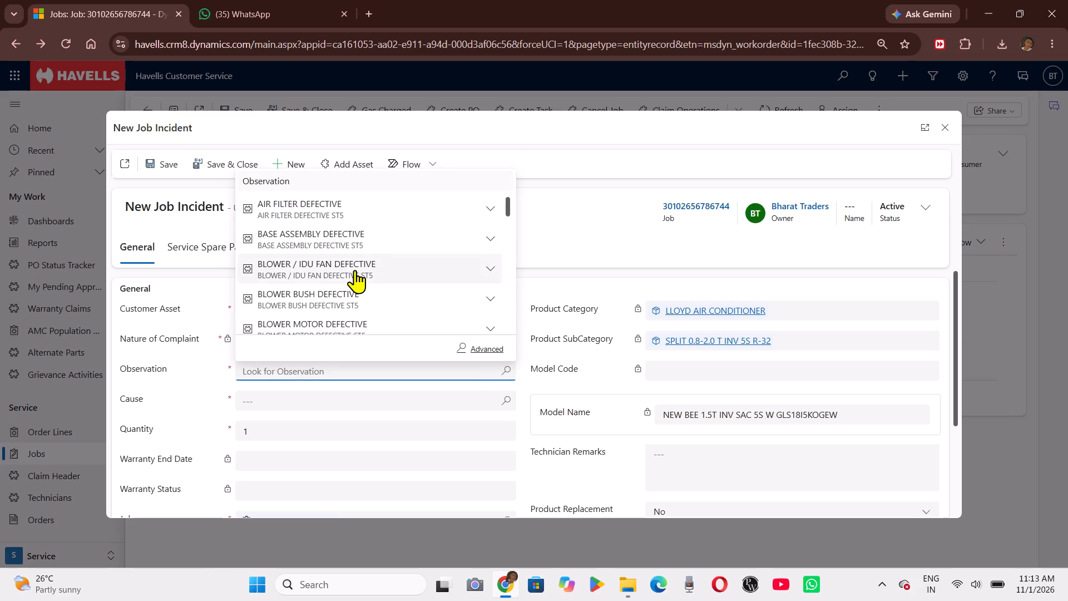
{"action": "scroll", "coordinate": [355, 270], "scroll_direction": "down", "scroll_amount": 4}
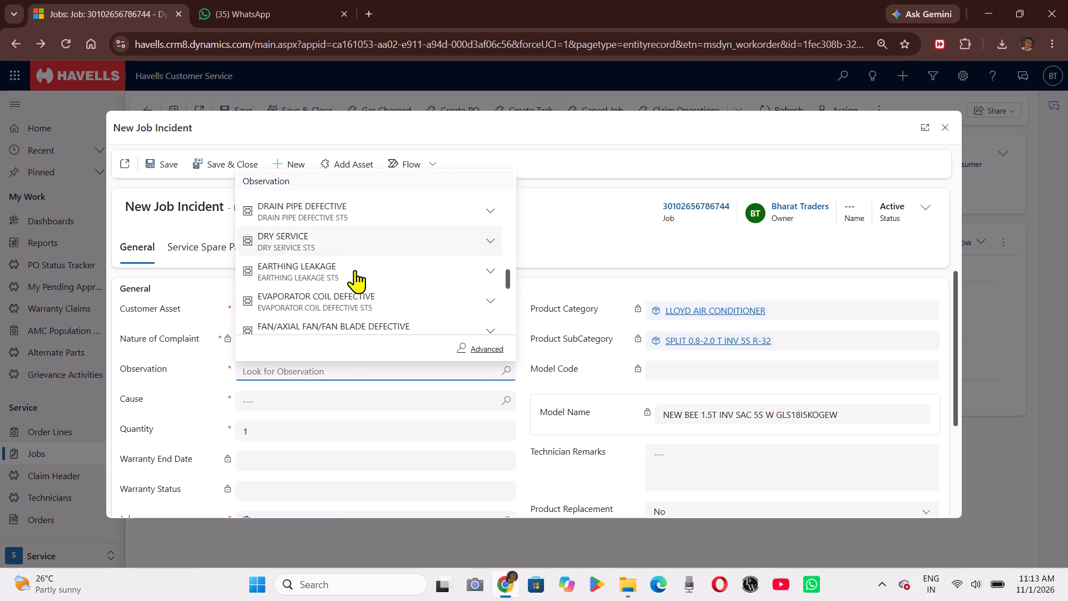
{"action": "scroll", "coordinate": [355, 270], "scroll_direction": "down", "scroll_amount": 2}
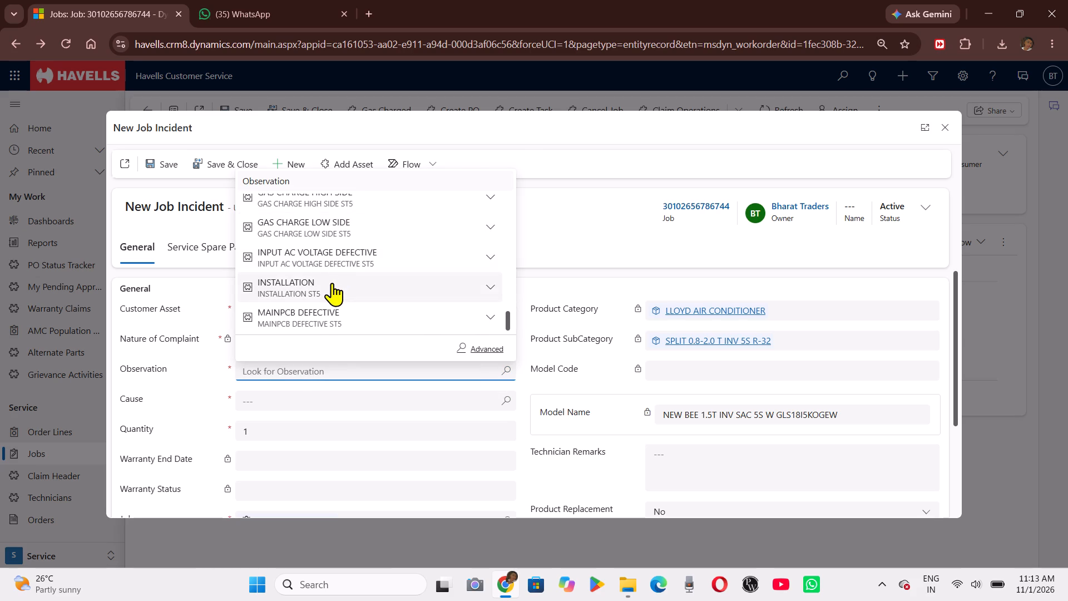
{"action": "left_click", "coordinate": [332, 283]}
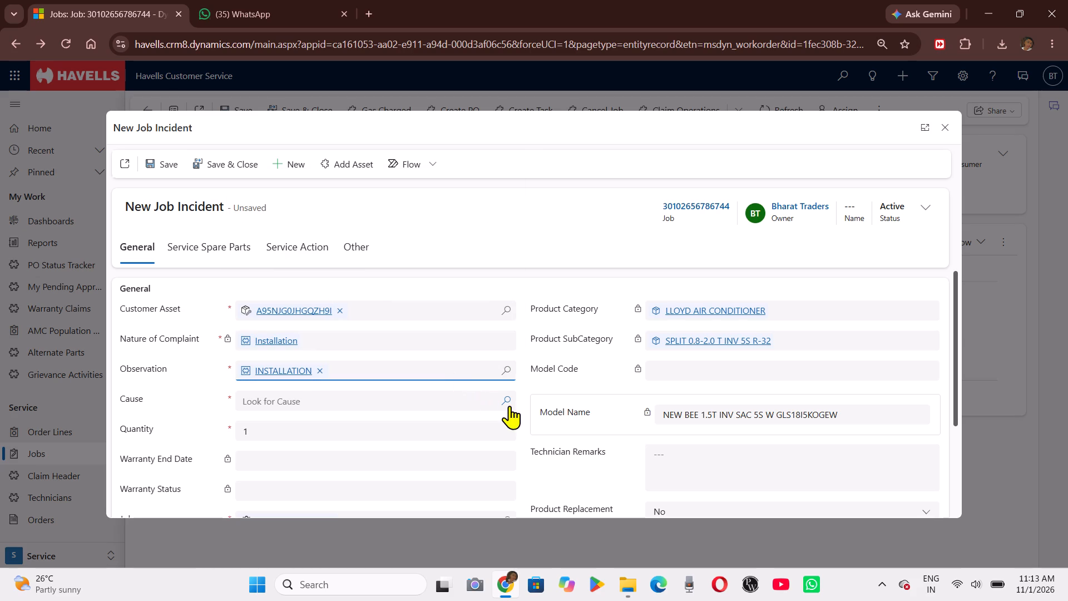
{"action": "left_click", "coordinate": [510, 406]}
{"action": "left_click", "coordinate": [299, 315]}
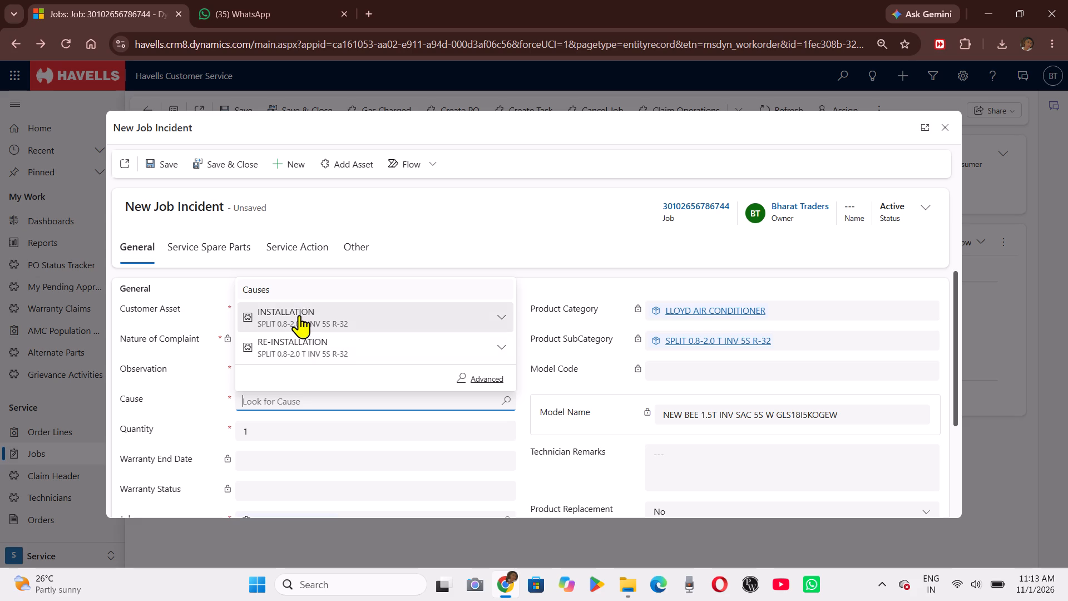
{"action": "left_click", "coordinate": [162, 160]}
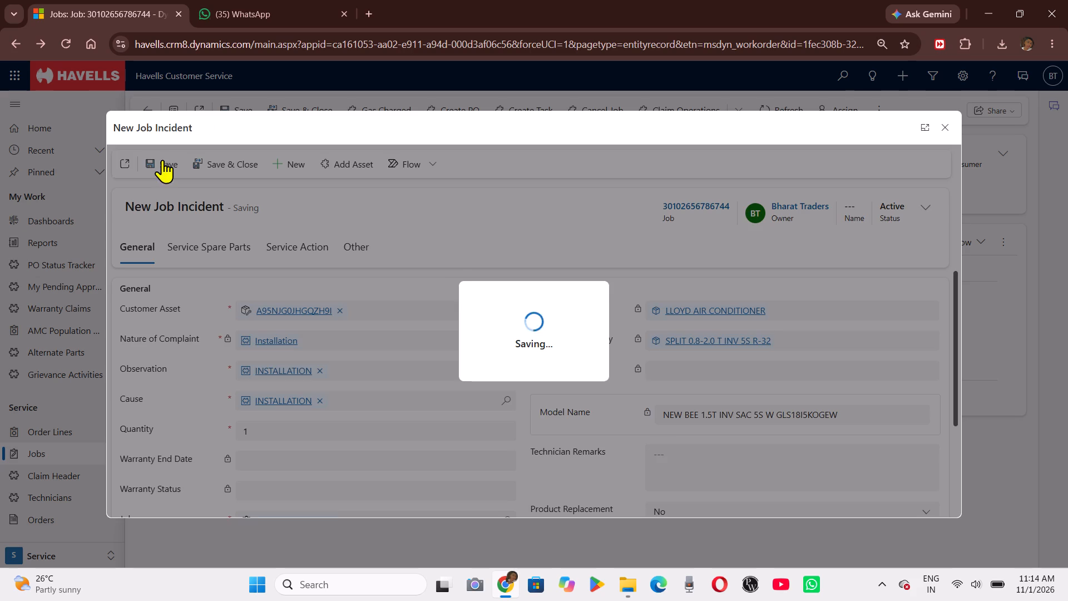
{"action": "left_click", "coordinate": [285, 253]}
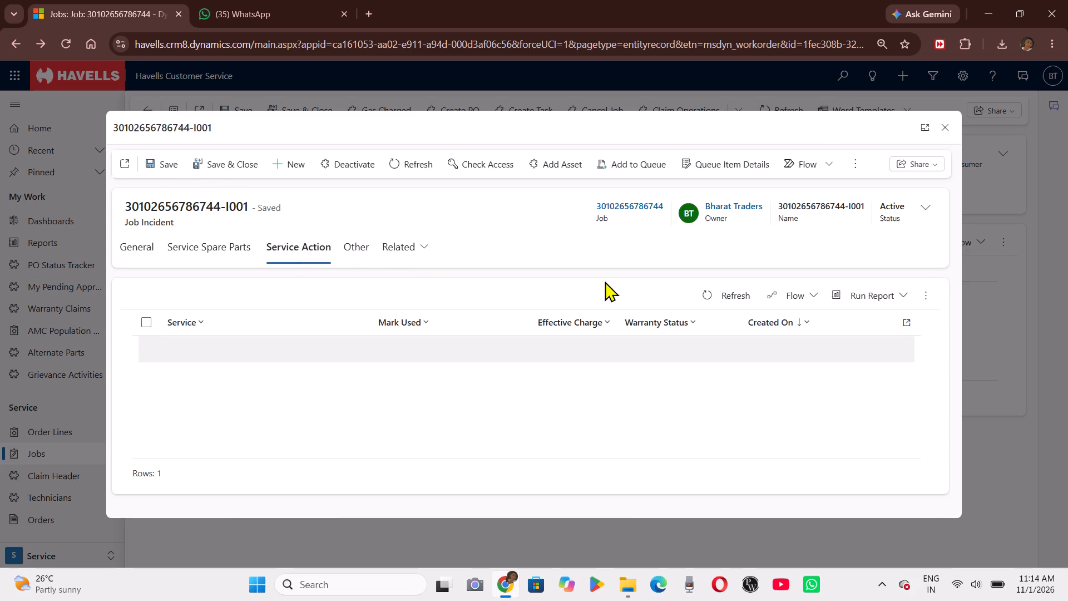
{"action": "triple_click", "coordinate": [508, 349]}
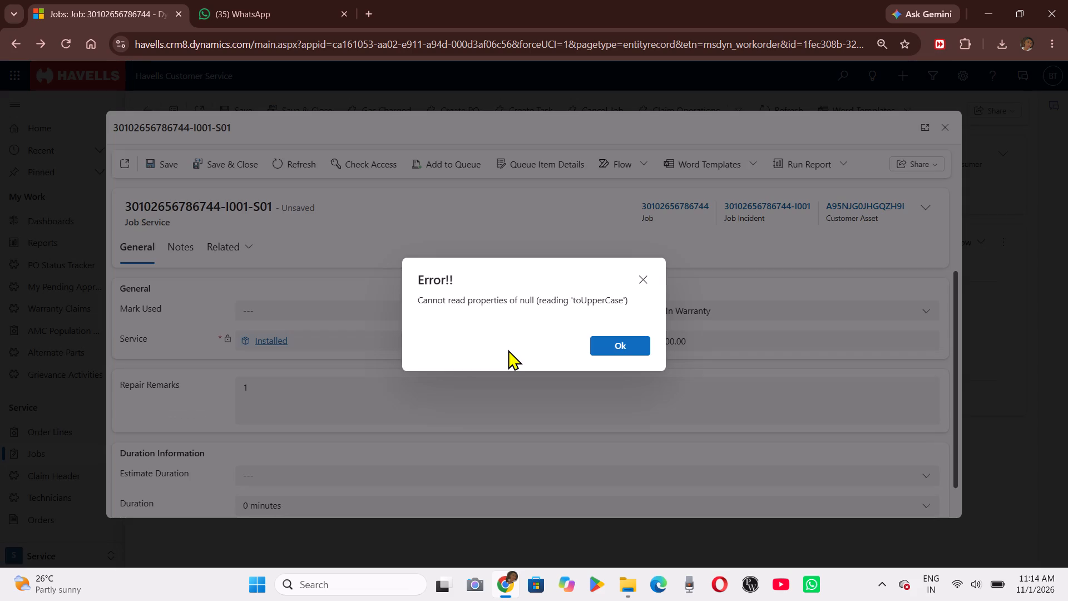
{"action": "left_click", "coordinate": [606, 349]}
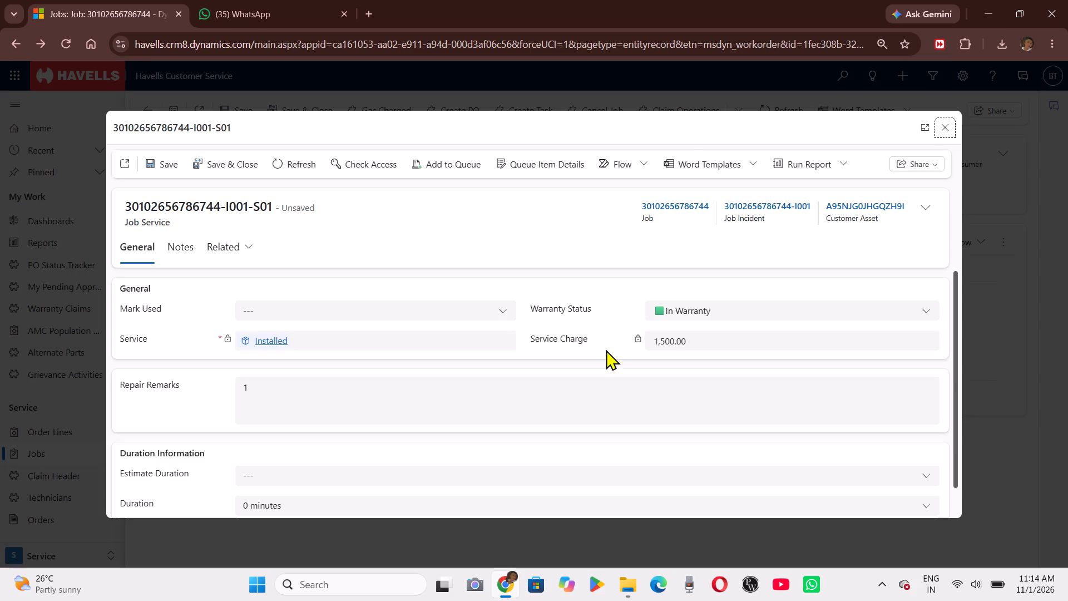
{"action": "left_click", "coordinate": [477, 305]}
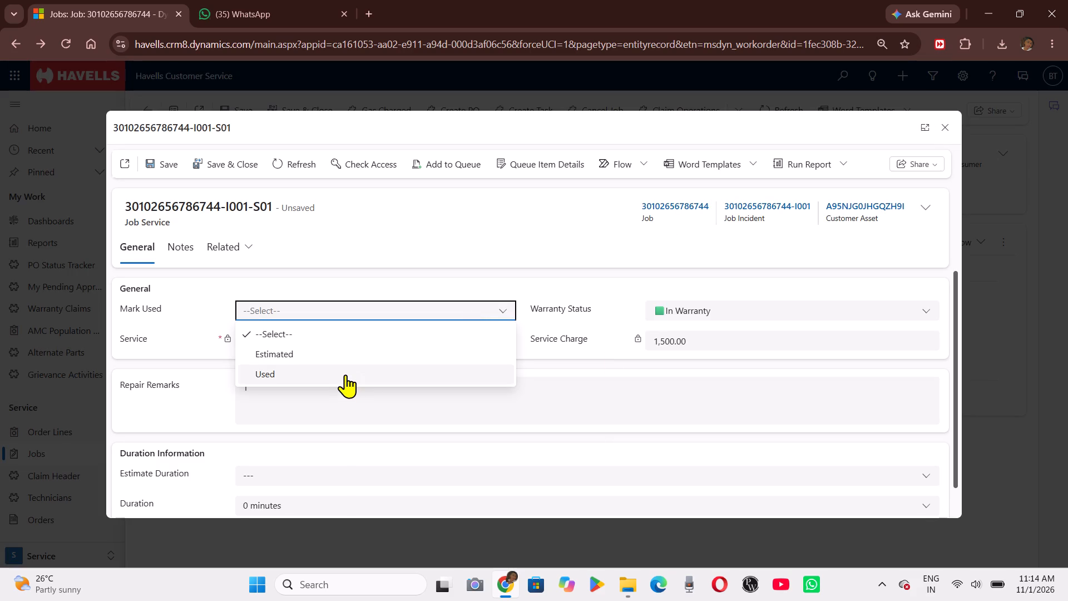
{"action": "left_click", "coordinate": [345, 375]}
{"action": "left_click", "coordinate": [231, 169]}
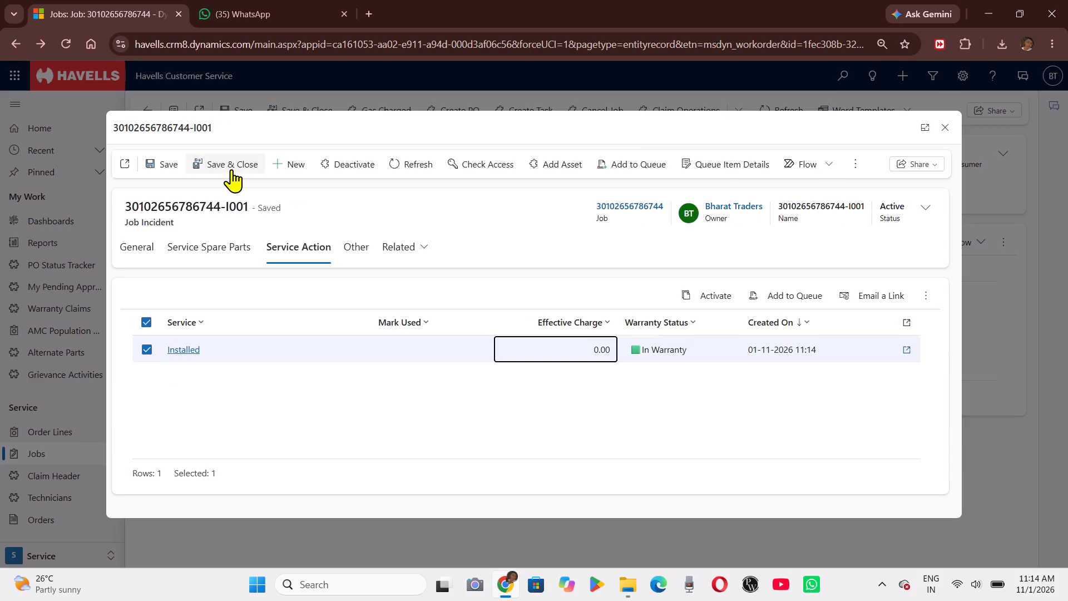
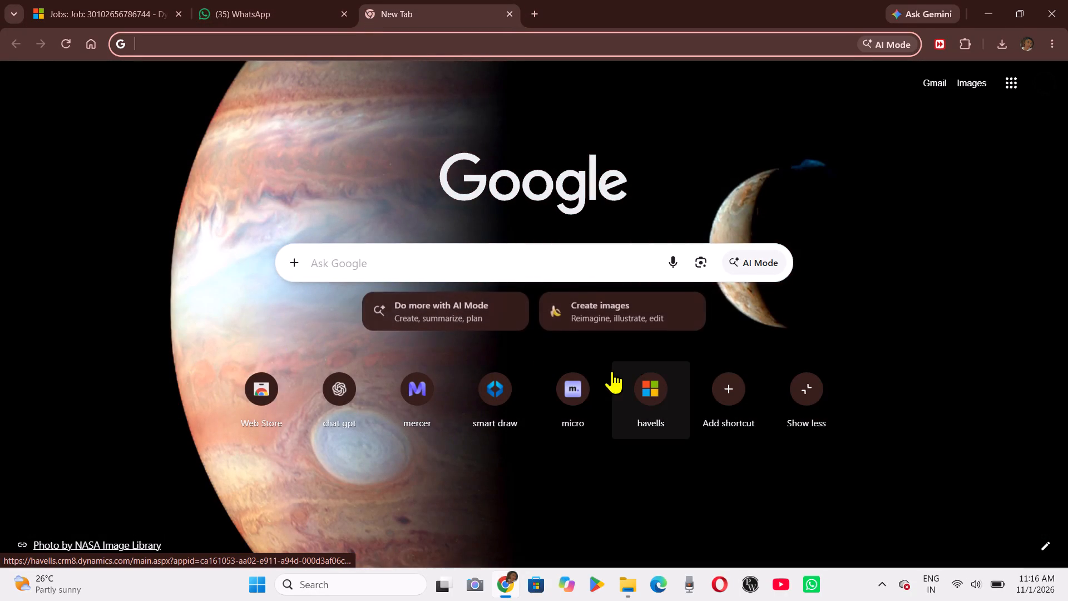
{"action": "left_click", "coordinate": [651, 383]}
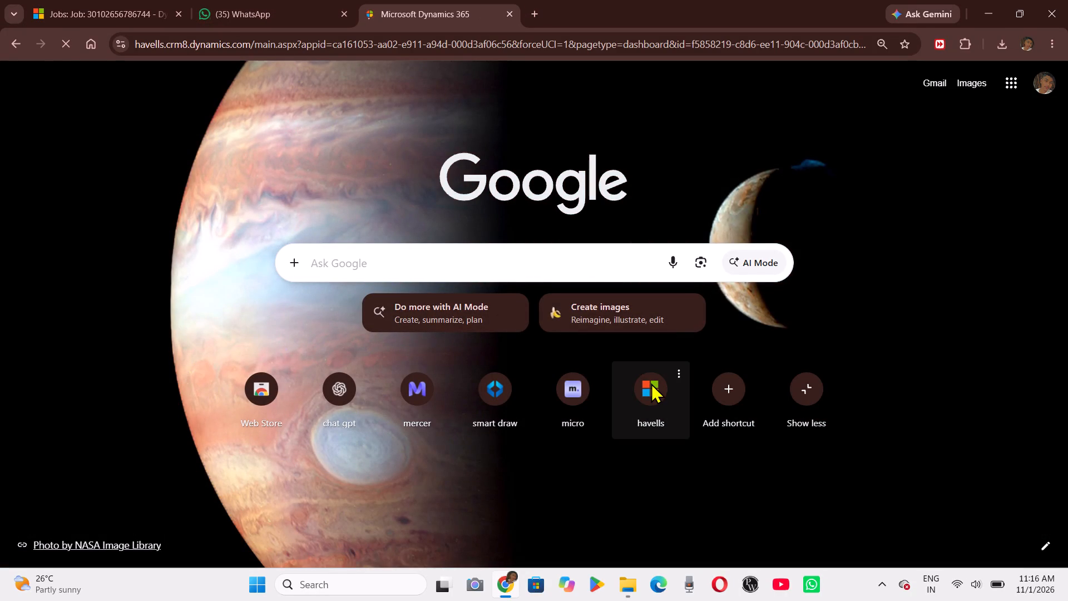
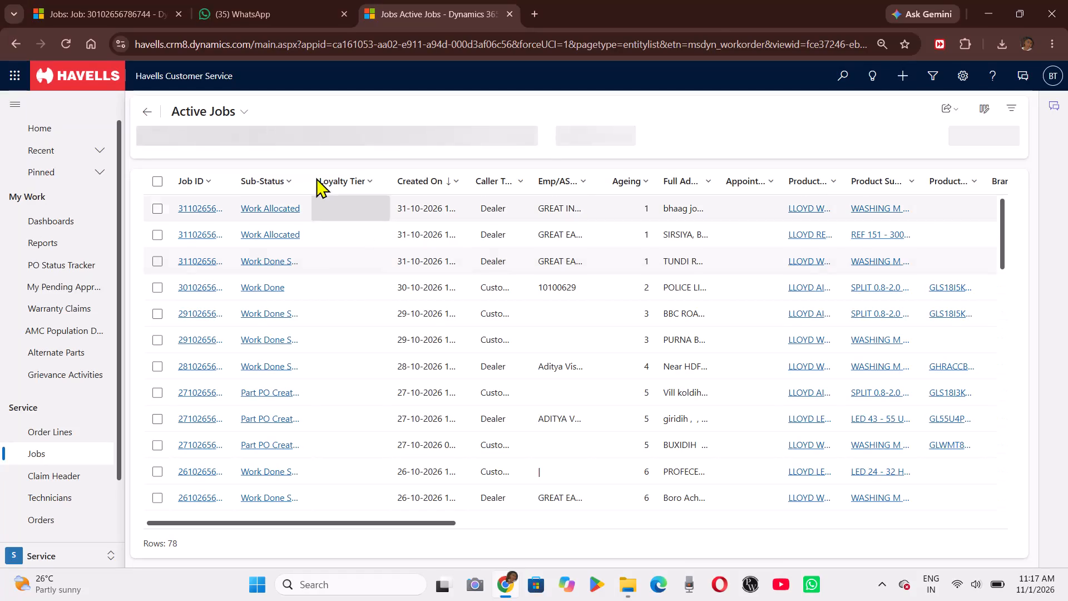
Filter the Active Jobs list to jobs whose Sub-Status equals Work Done.
{"action": "left_click", "coordinate": [280, 183]}
{"action": "left_click", "coordinate": [287, 274]}
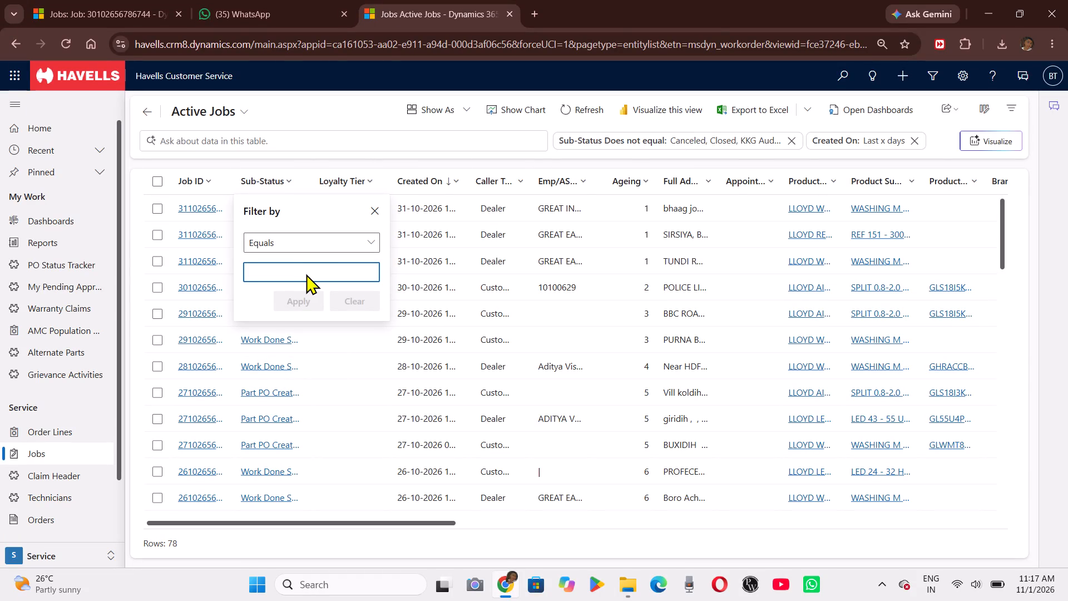
{"action": "key", "text": "w"}
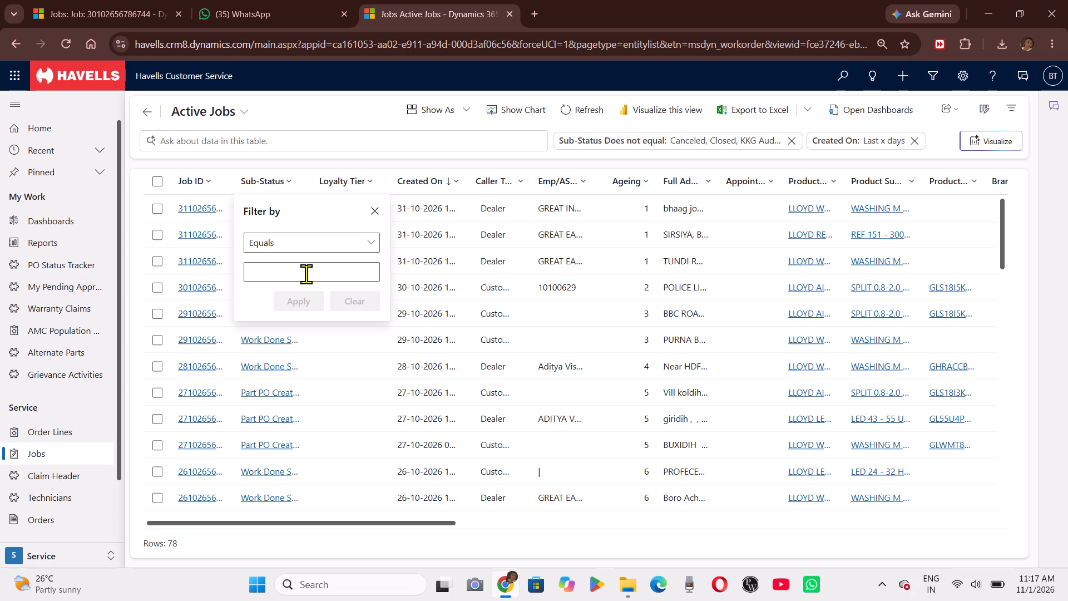
{"action": "left_click", "coordinate": [306, 274]}
{"action": "key", "text": "w"}
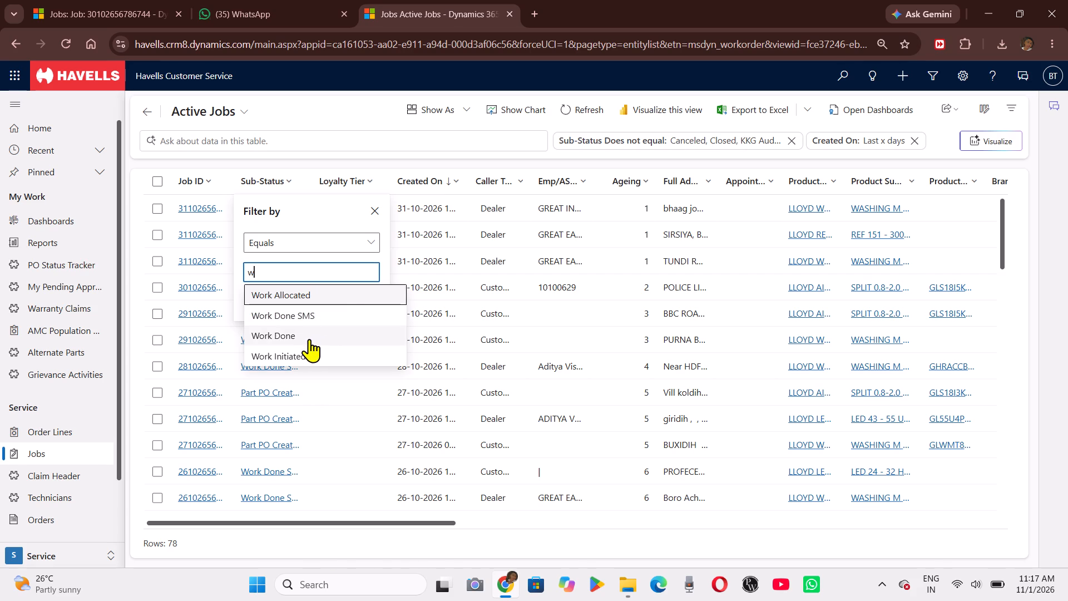
{"action": "left_click", "coordinate": [309, 339]}
{"action": "left_click", "coordinate": [310, 322]}
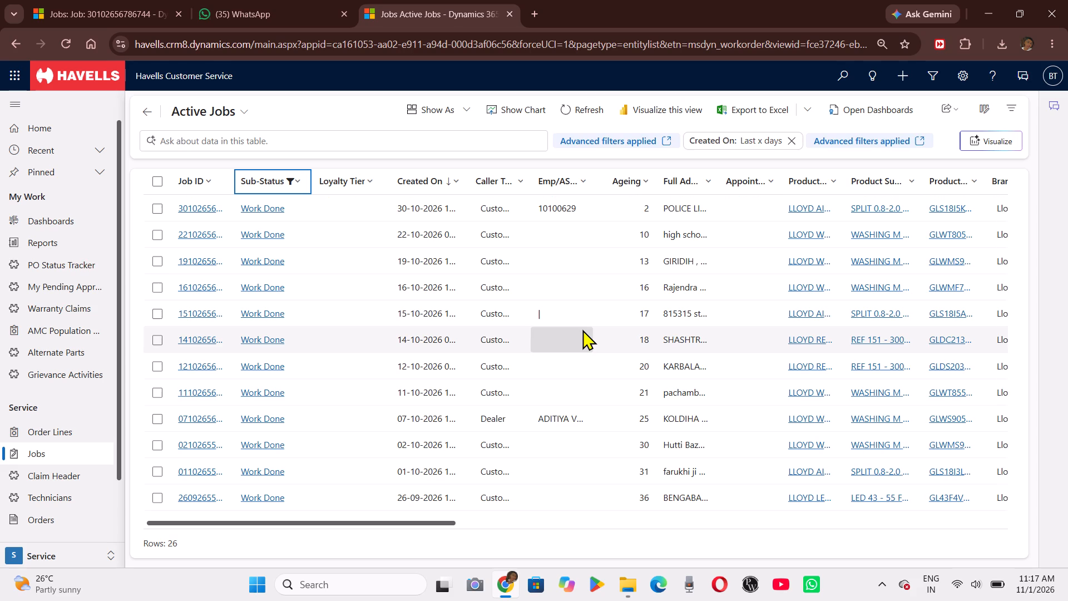
{"action": "scroll", "coordinate": [582, 329], "scroll_direction": "left", "scroll_amount": 4}
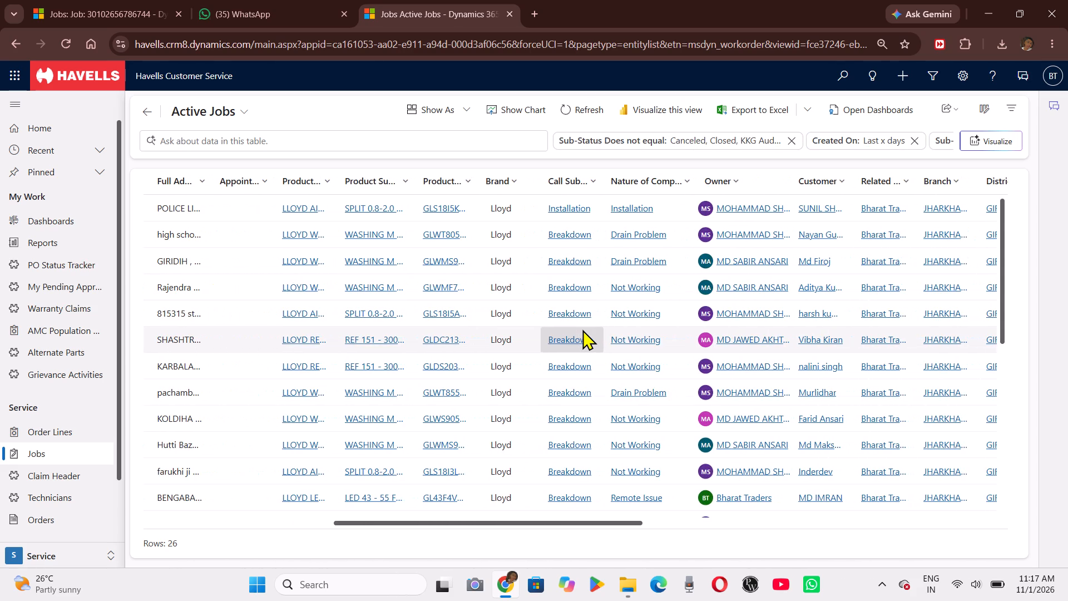
{"action": "scroll", "coordinate": [411, 272], "scroll_direction": "right", "scroll_amount": 1}
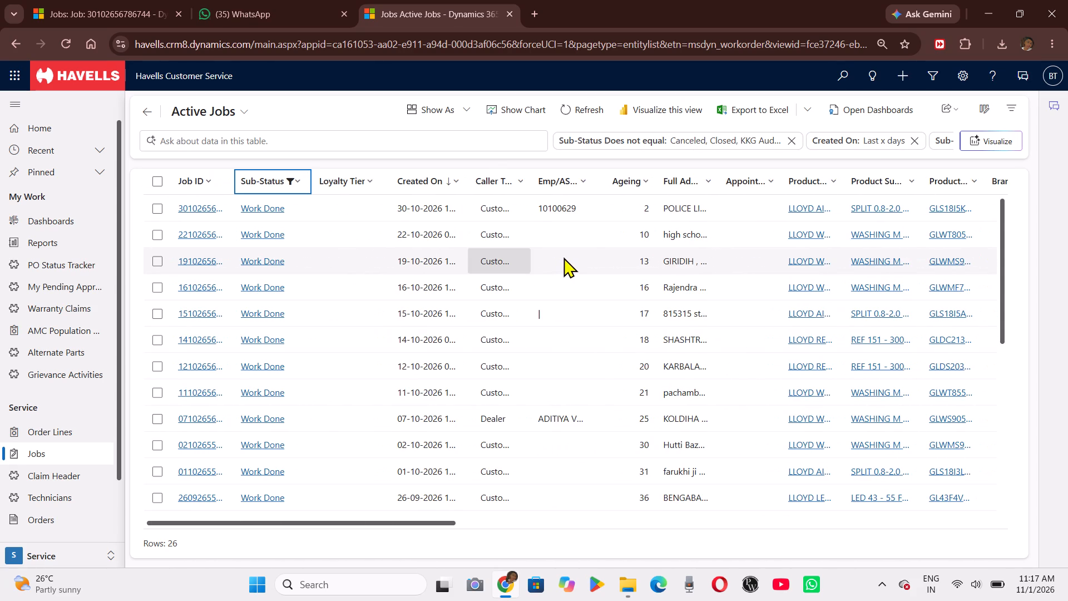
{"action": "double_click", "coordinate": [563, 257]}
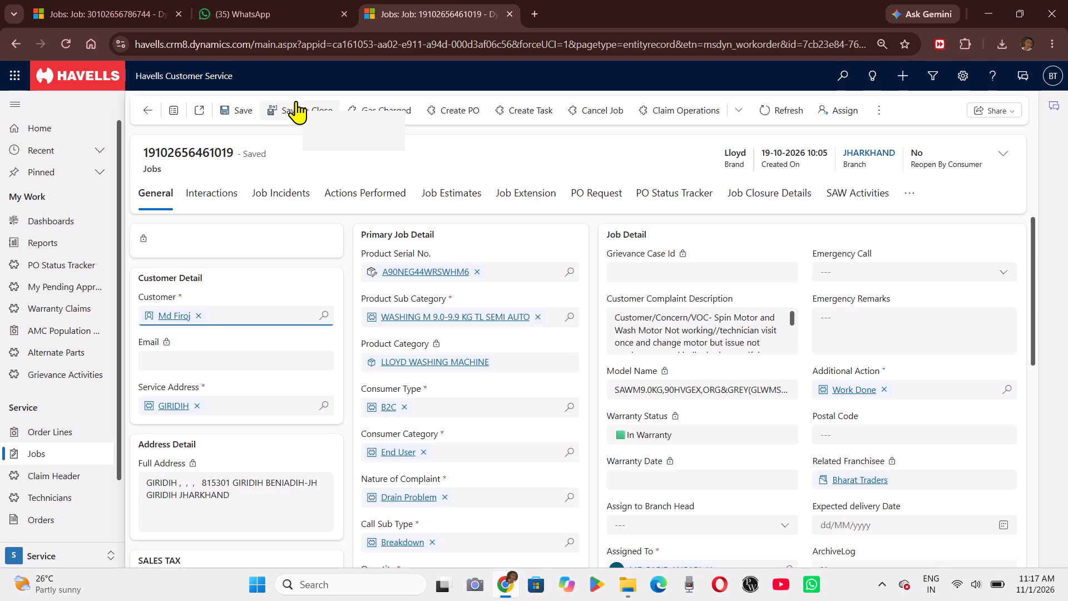
{"action": "left_click", "coordinate": [147, 109]}
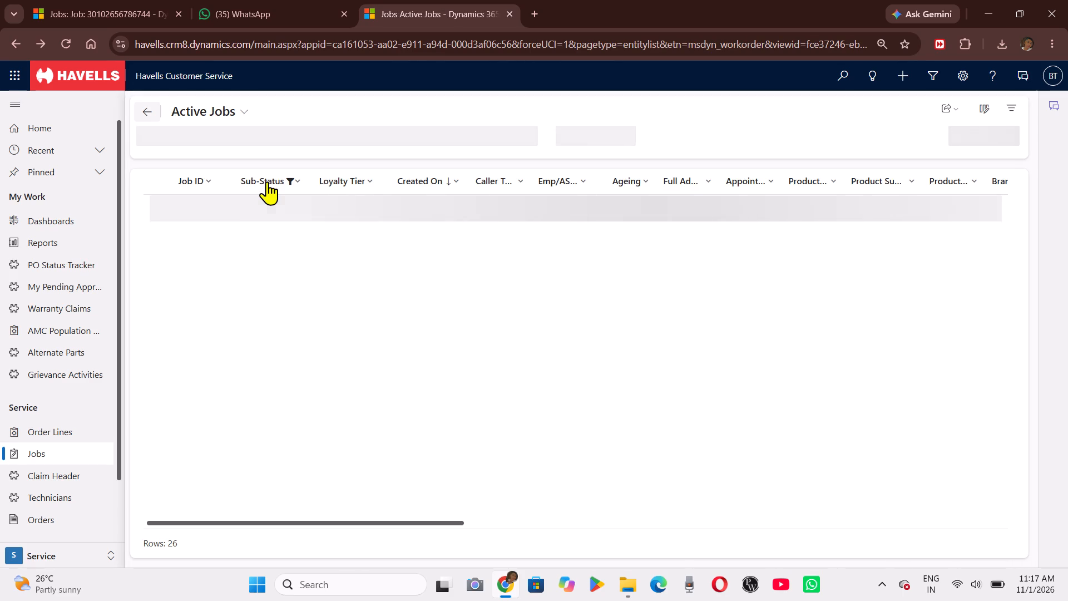
Change the Active Jobs Sub-Status filter to Equals Part PO Created.
{"action": "left_click", "coordinate": [283, 184]}
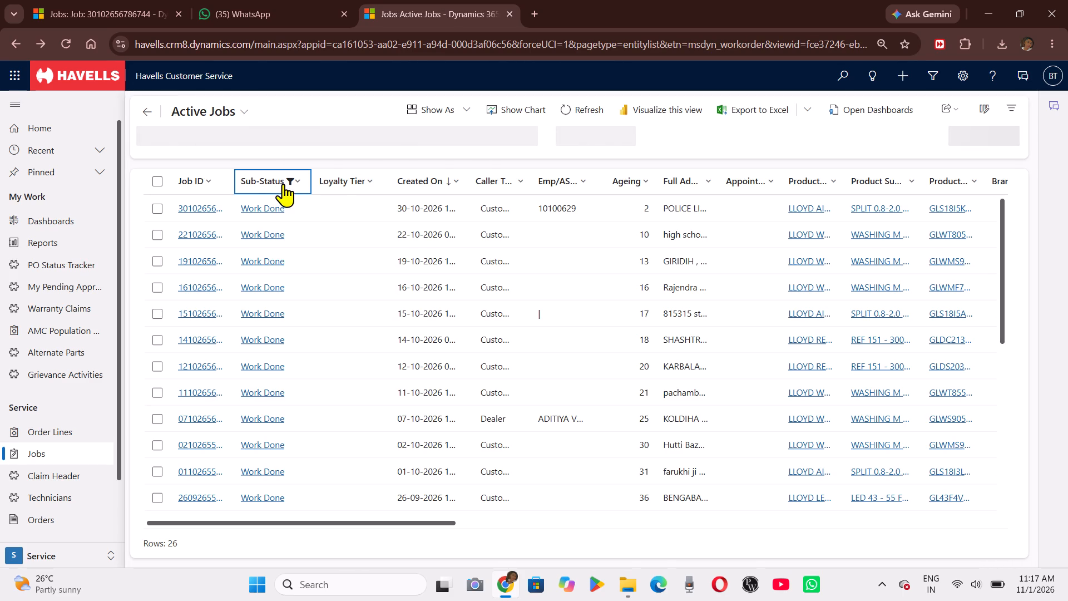
{"action": "left_click", "coordinate": [293, 269]}
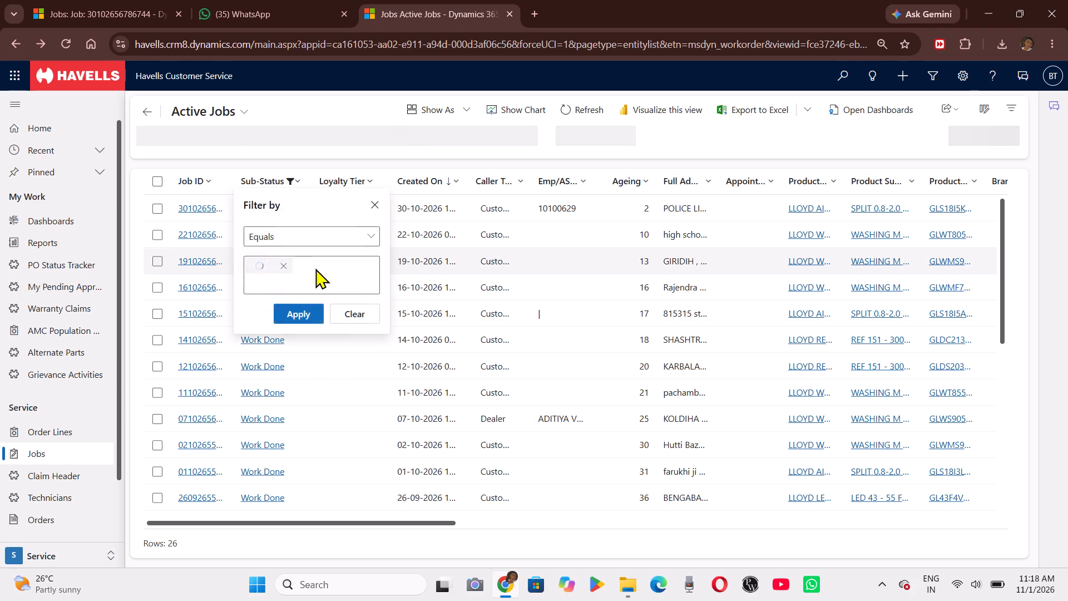
{"action": "left_click", "coordinate": [309, 270]}
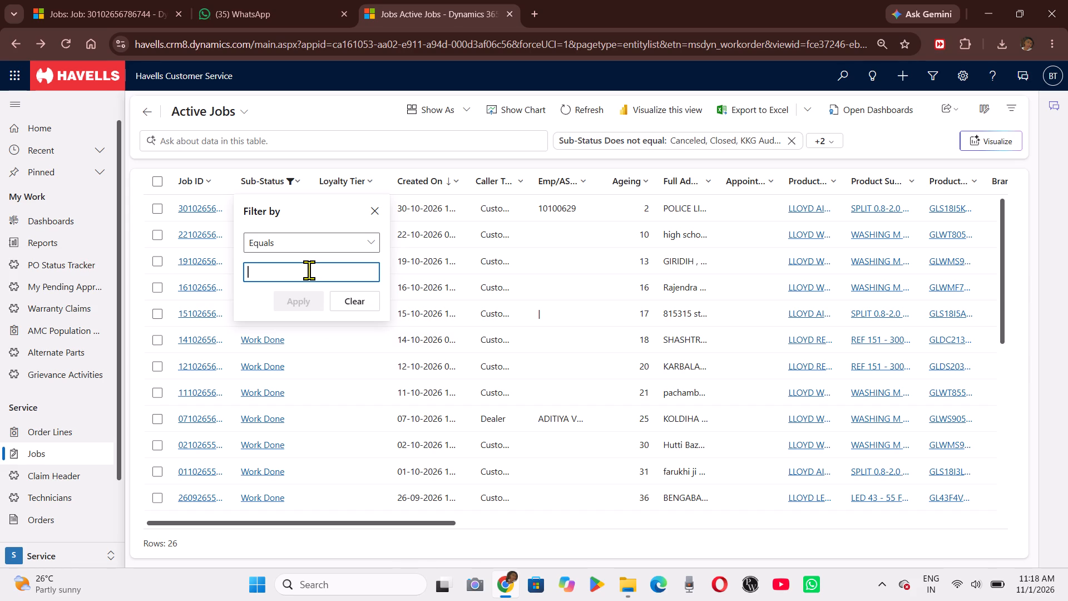
{"action": "key", "text": "p"}
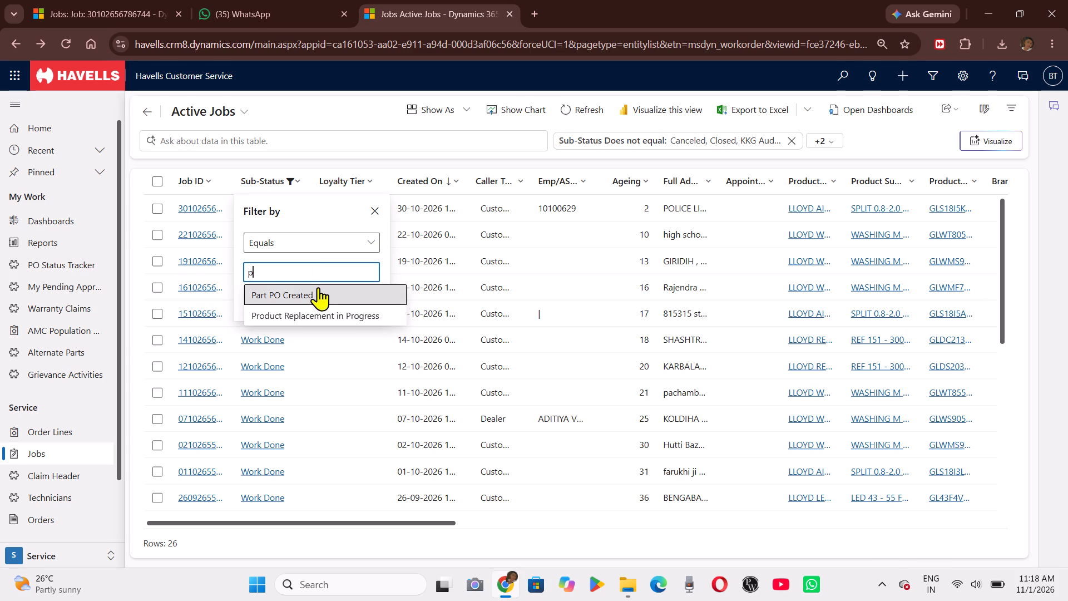
{"action": "left_click", "coordinate": [318, 289]}
{"action": "left_click", "coordinate": [296, 324]}
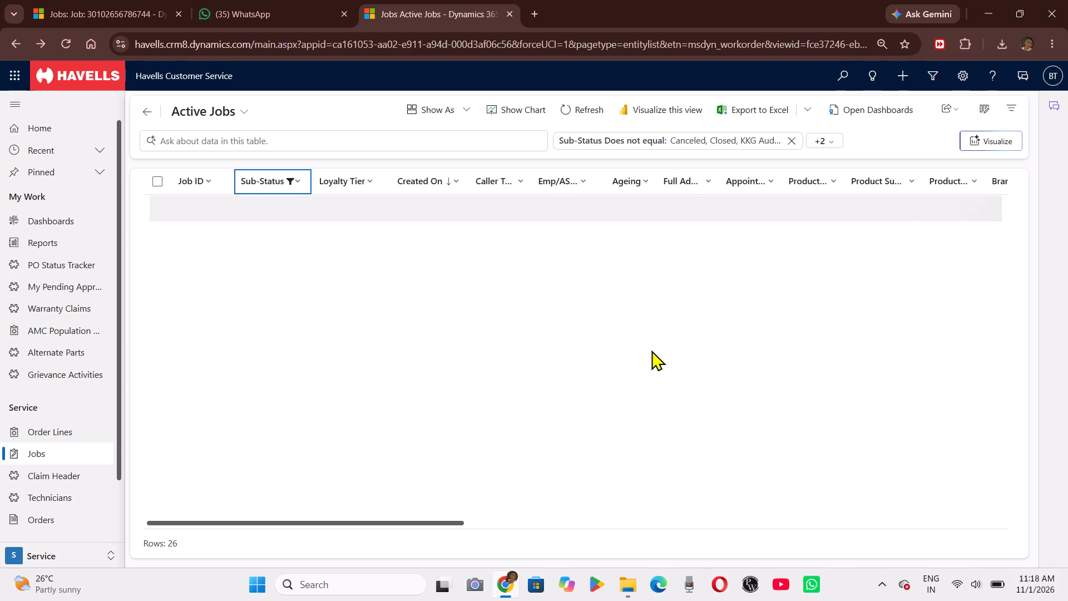
{"action": "scroll", "coordinate": [651, 350], "scroll_direction": "left", "scroll_amount": 3}
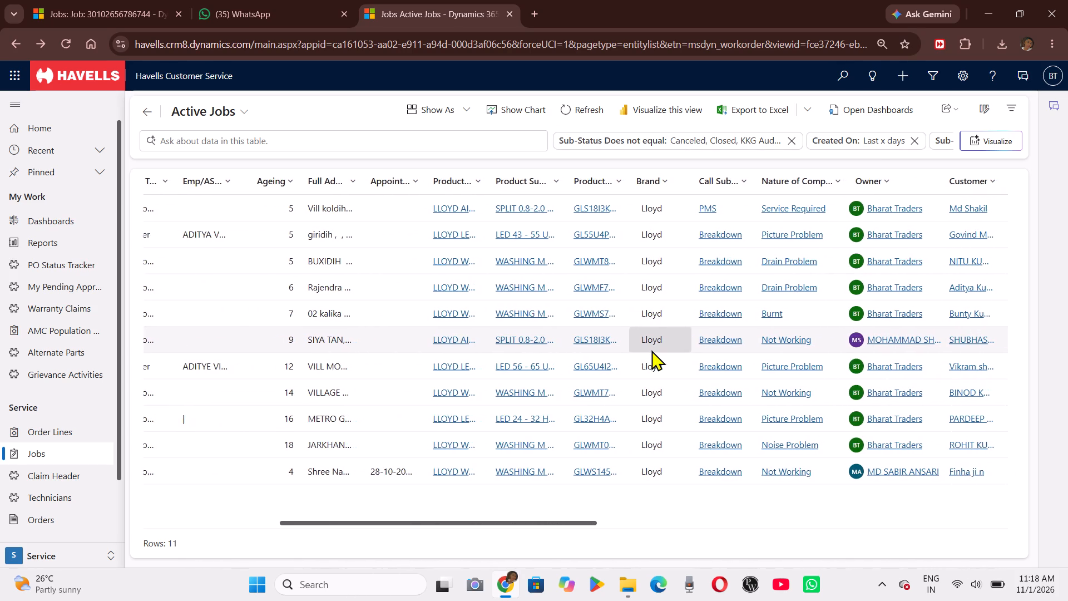
{"action": "scroll", "coordinate": [651, 350], "scroll_direction": "left", "scroll_amount": 1}
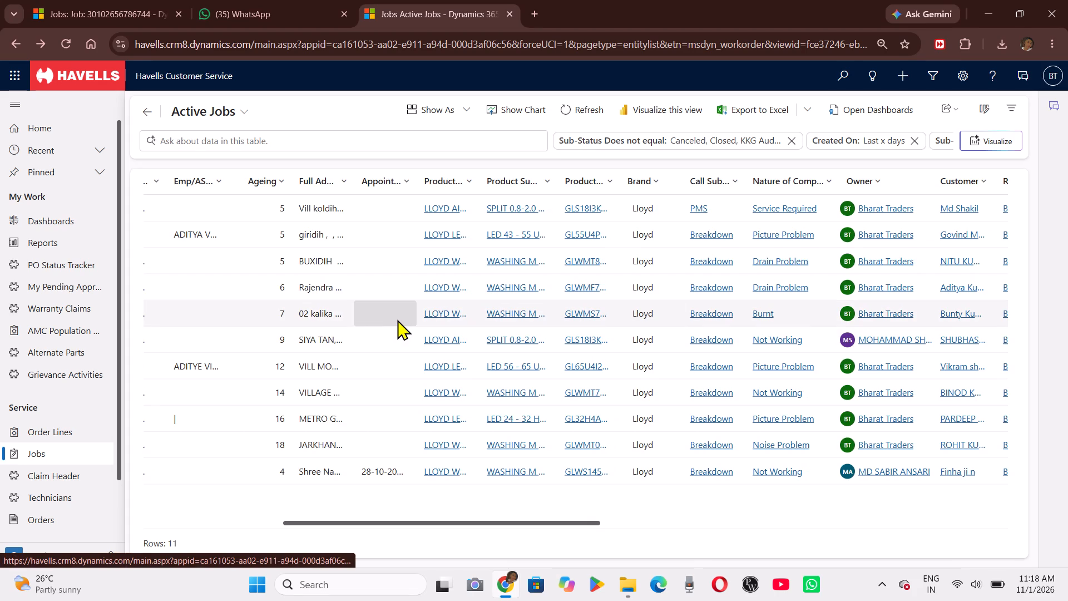
{"action": "triple_click", "coordinate": [392, 316]}
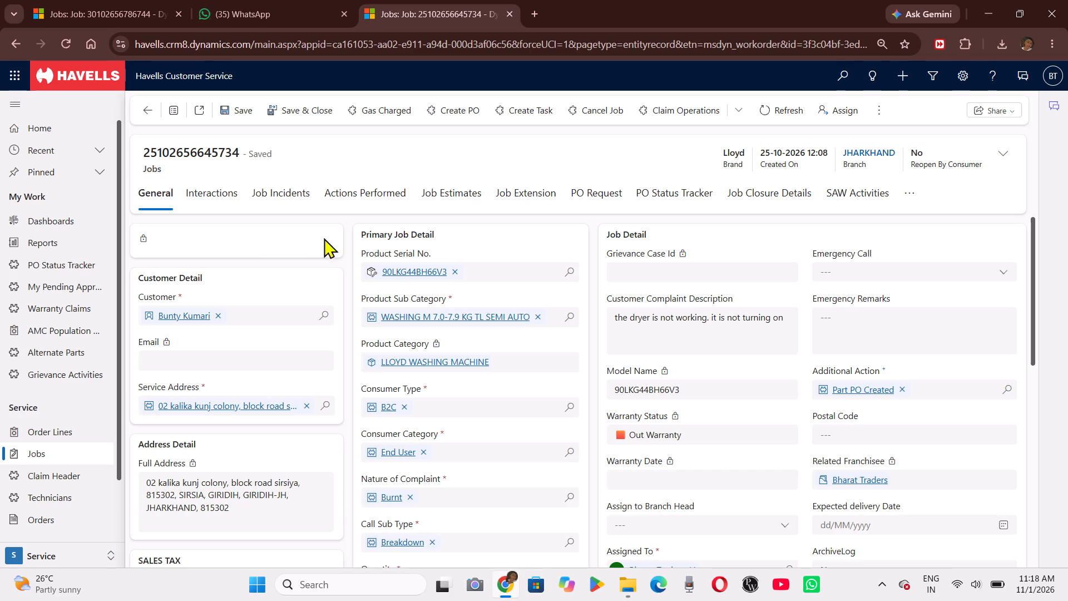
Open the customer asset record linked to the job's product serial number and view its attachments.
{"action": "left_click", "coordinate": [432, 272]}
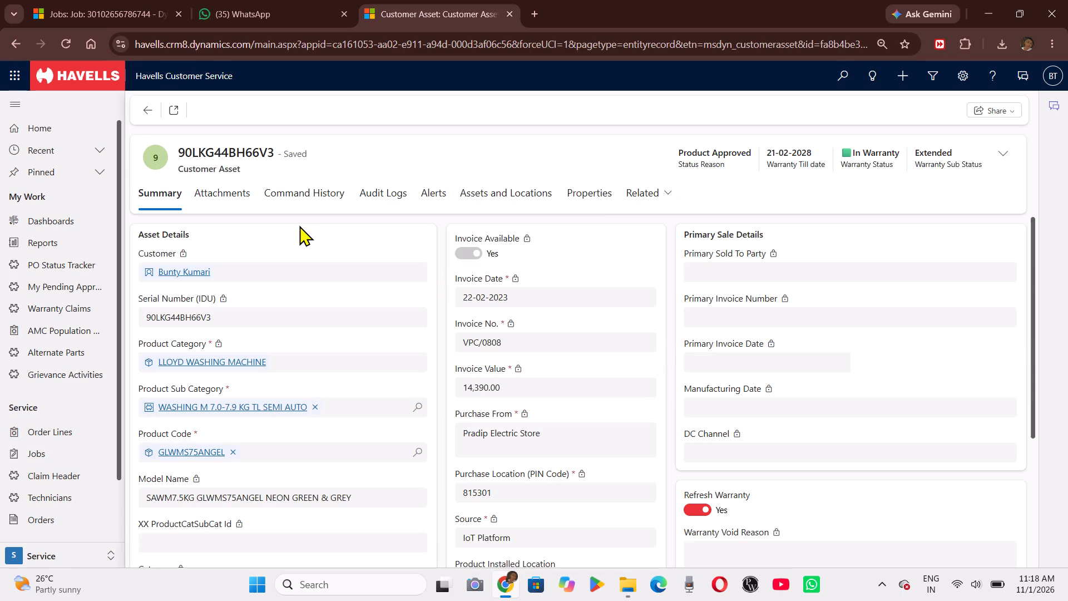
{"action": "left_click", "coordinate": [244, 197]}
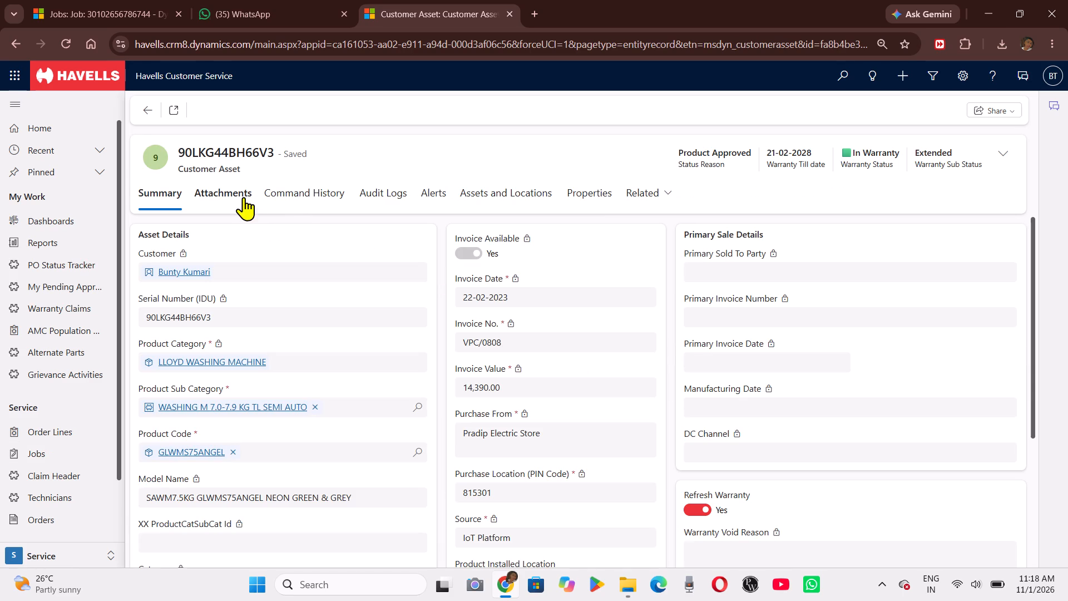
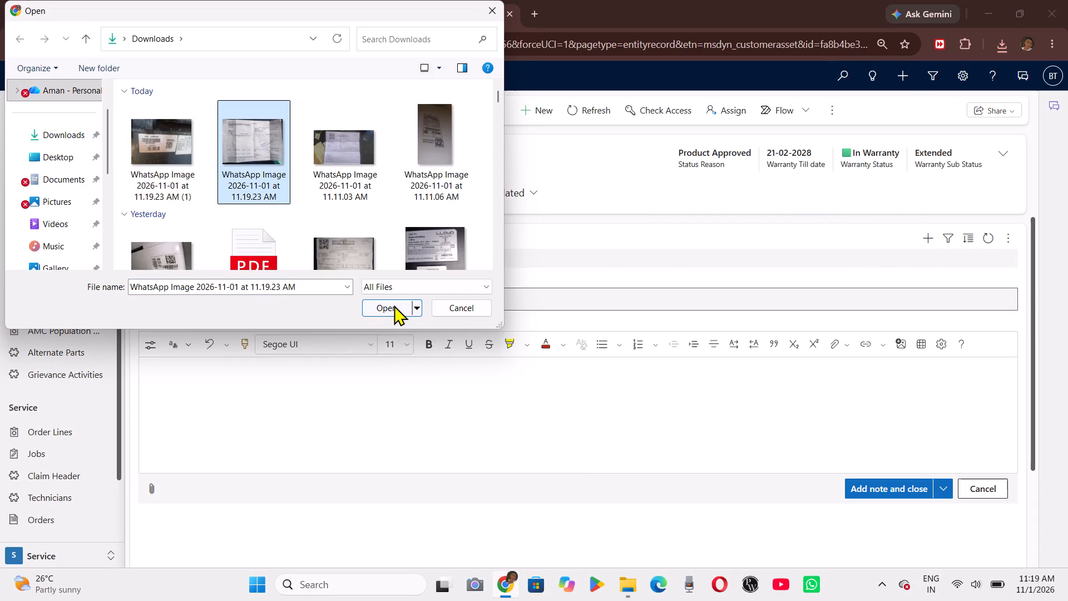
Add a timeline note titled "invoice" to the asset with the photo WhatsApp Image 2026-11-01 at 11.19.23 AM attached.
{"action": "left_click", "coordinate": [394, 305]}
{"action": "left_click", "coordinate": [378, 305]}
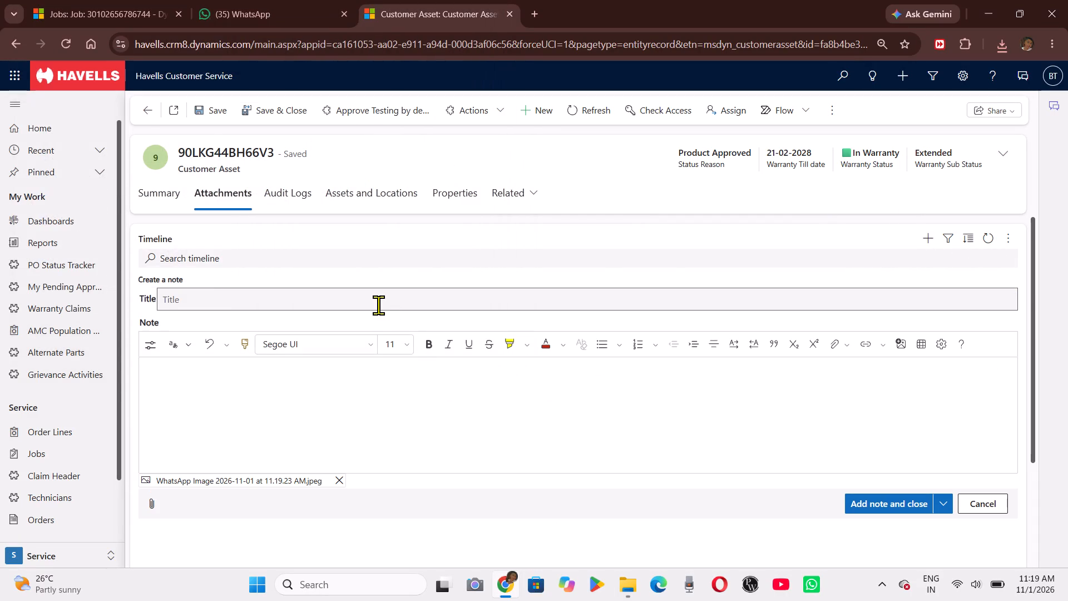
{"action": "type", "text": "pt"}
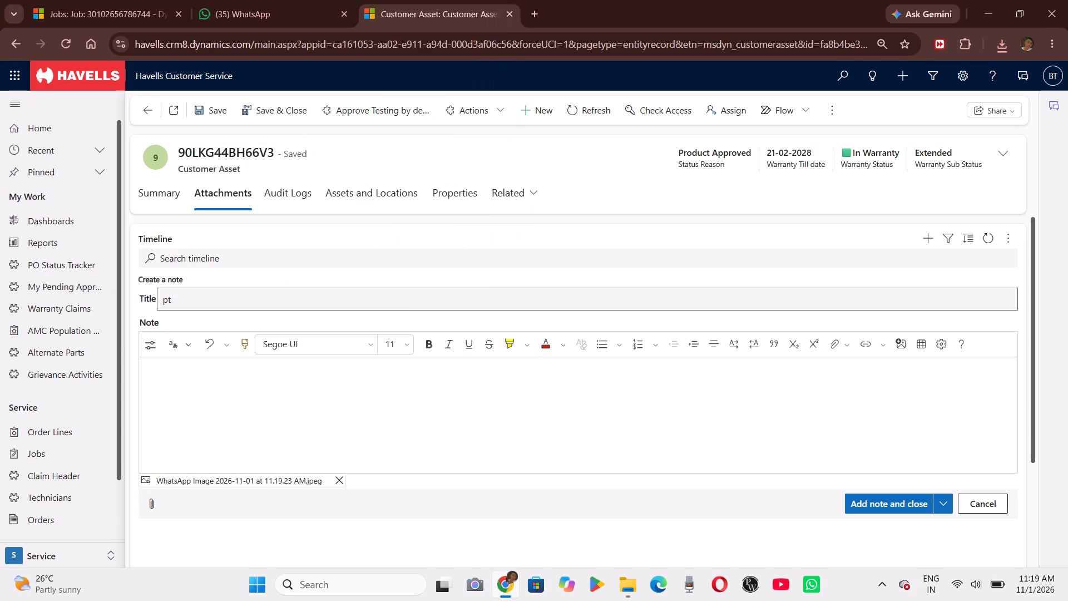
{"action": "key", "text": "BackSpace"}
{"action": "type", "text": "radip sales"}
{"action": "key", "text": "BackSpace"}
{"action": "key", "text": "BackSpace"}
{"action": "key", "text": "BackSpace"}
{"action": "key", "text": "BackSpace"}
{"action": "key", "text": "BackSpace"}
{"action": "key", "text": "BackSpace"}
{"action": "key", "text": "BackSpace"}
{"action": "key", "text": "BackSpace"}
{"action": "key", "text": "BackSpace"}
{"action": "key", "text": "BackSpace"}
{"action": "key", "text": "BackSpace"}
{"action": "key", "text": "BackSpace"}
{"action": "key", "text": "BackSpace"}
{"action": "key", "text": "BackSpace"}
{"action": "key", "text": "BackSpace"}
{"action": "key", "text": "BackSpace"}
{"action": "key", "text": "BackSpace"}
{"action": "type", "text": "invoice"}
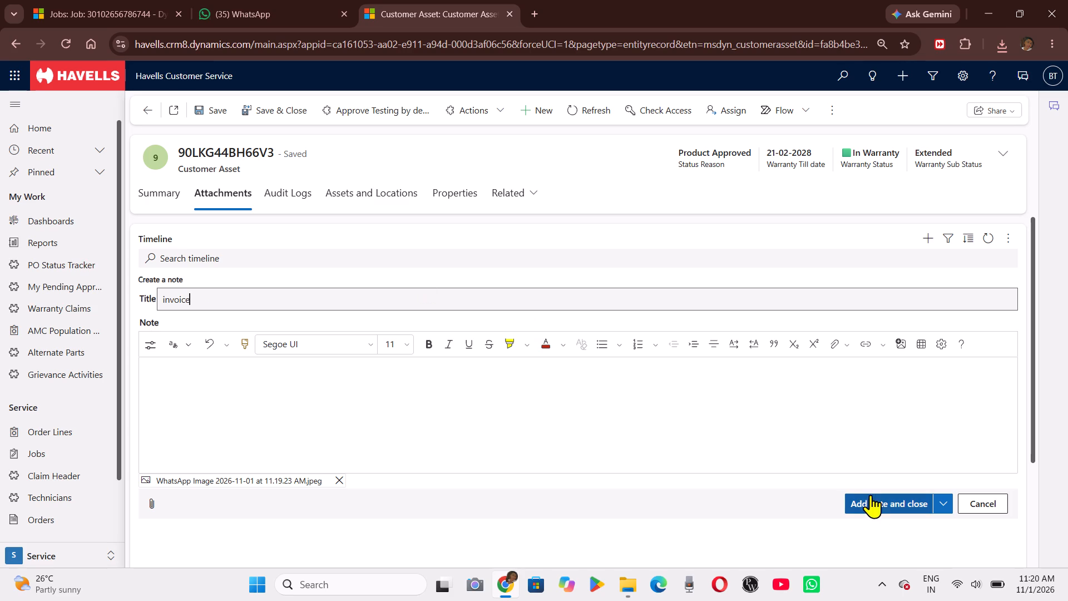
{"action": "left_click", "coordinate": [877, 500]}
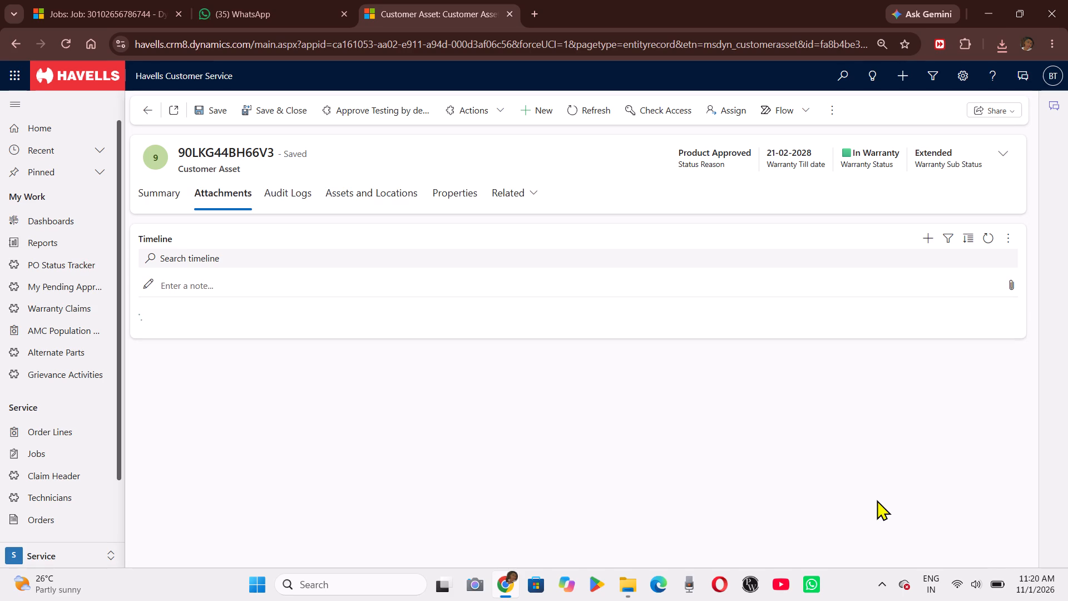
Add another timeline note titled "serial number" with the photo WhatsApp Image 2026-11-01 at 11.19.23 AM (1) attached.
{"action": "left_click", "coordinate": [1011, 287]}
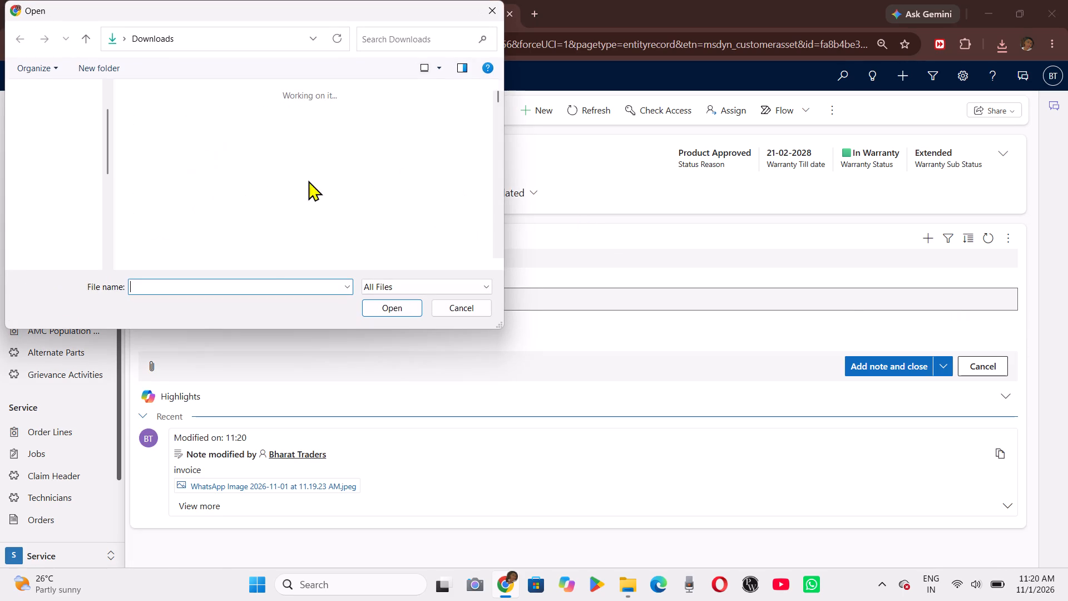
{"action": "left_click", "coordinate": [200, 155]}
{"action": "left_click", "coordinate": [178, 152]}
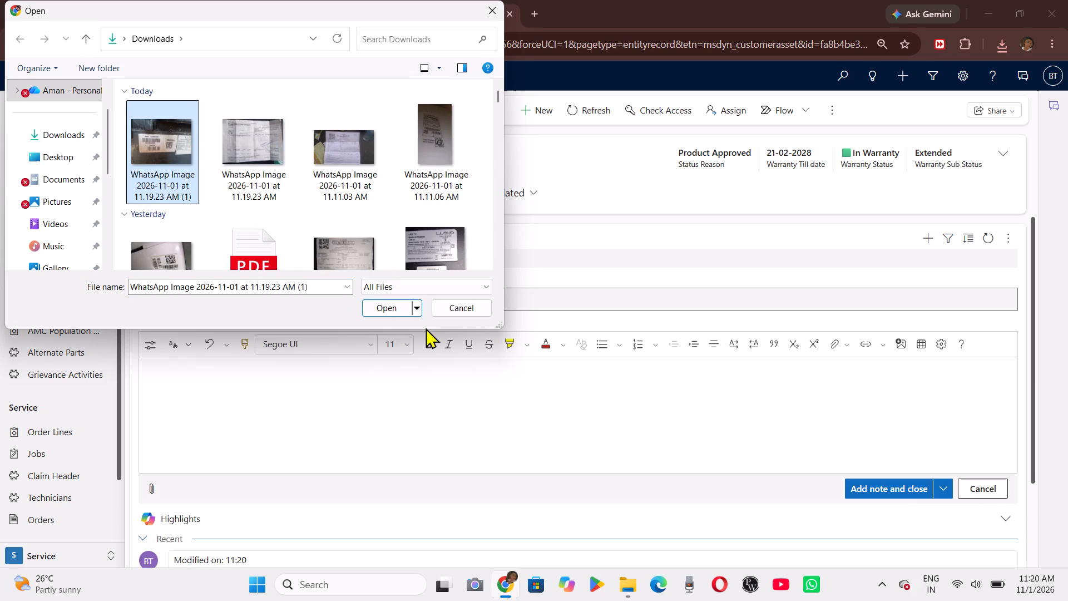
{"action": "left_click", "coordinate": [379, 300]}
{"action": "left_click", "coordinate": [342, 303]}
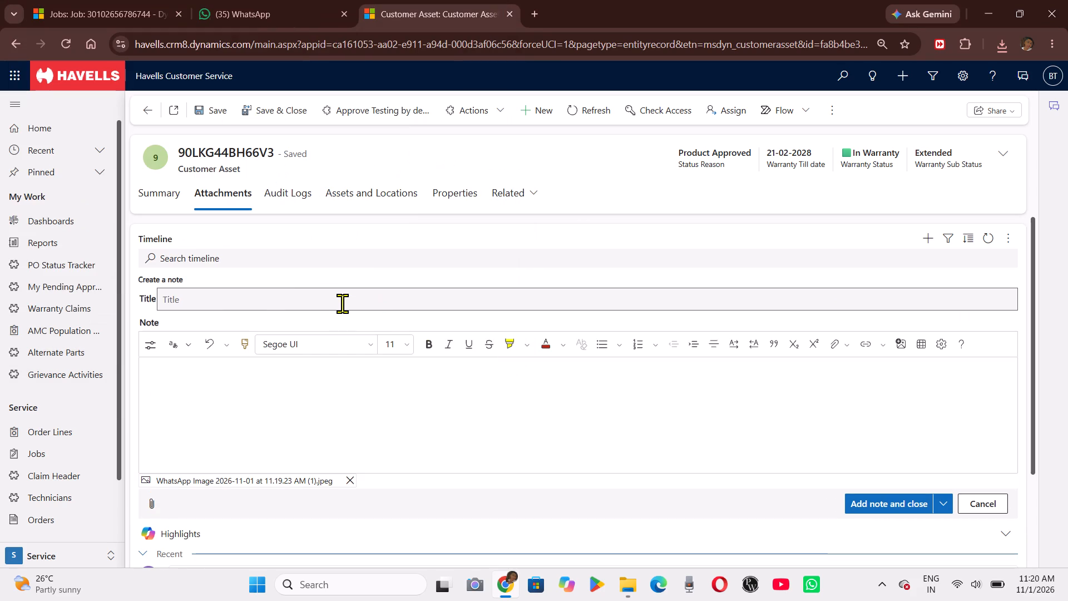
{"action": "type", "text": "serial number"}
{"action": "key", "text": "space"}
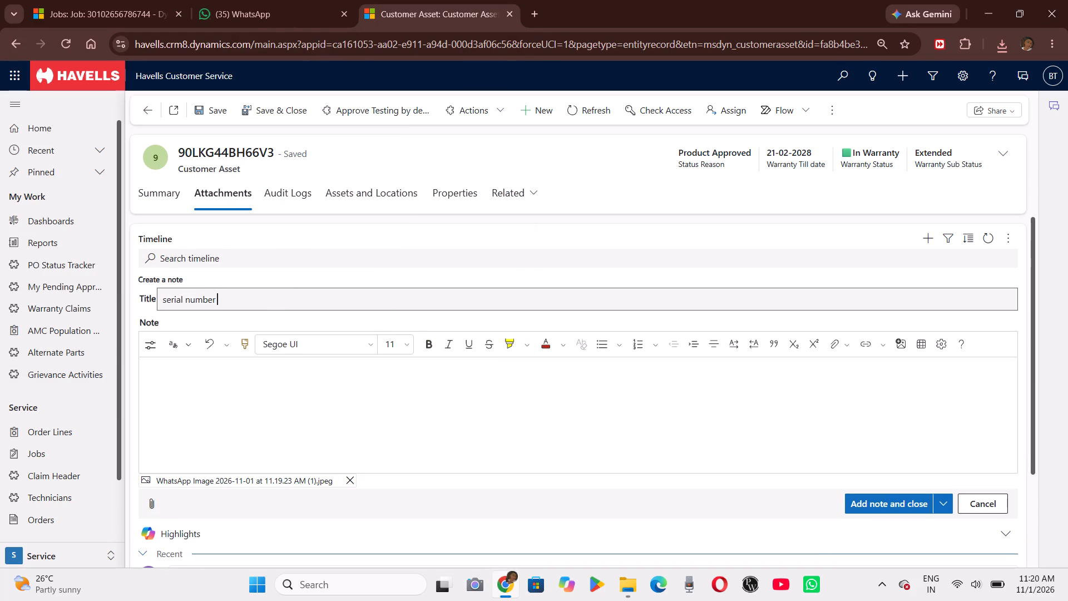
{"action": "left_click", "coordinate": [913, 506]}
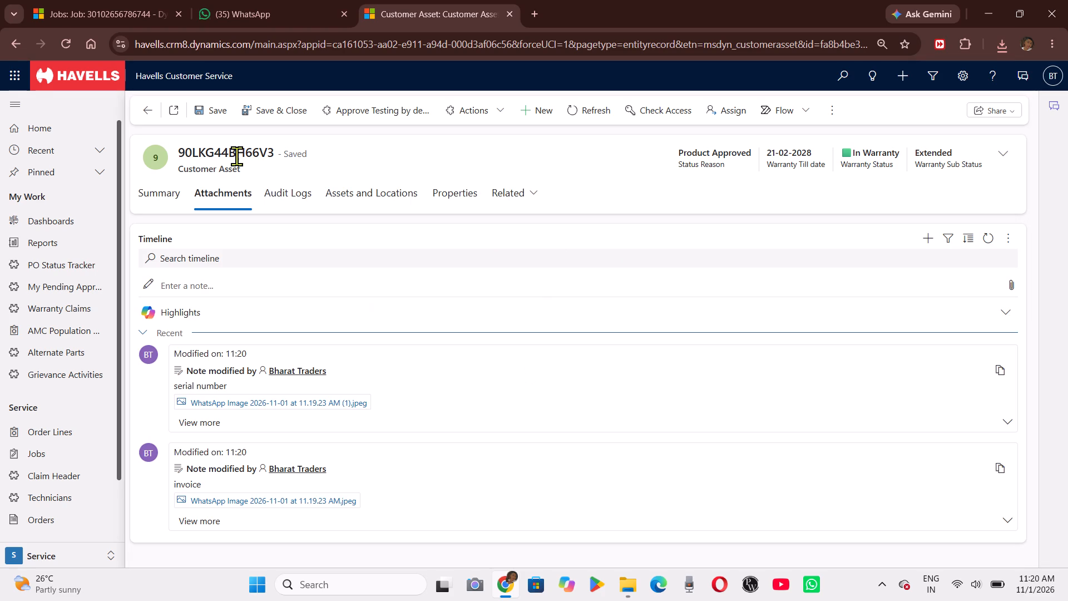
{"action": "left_click", "coordinate": [254, 102]}
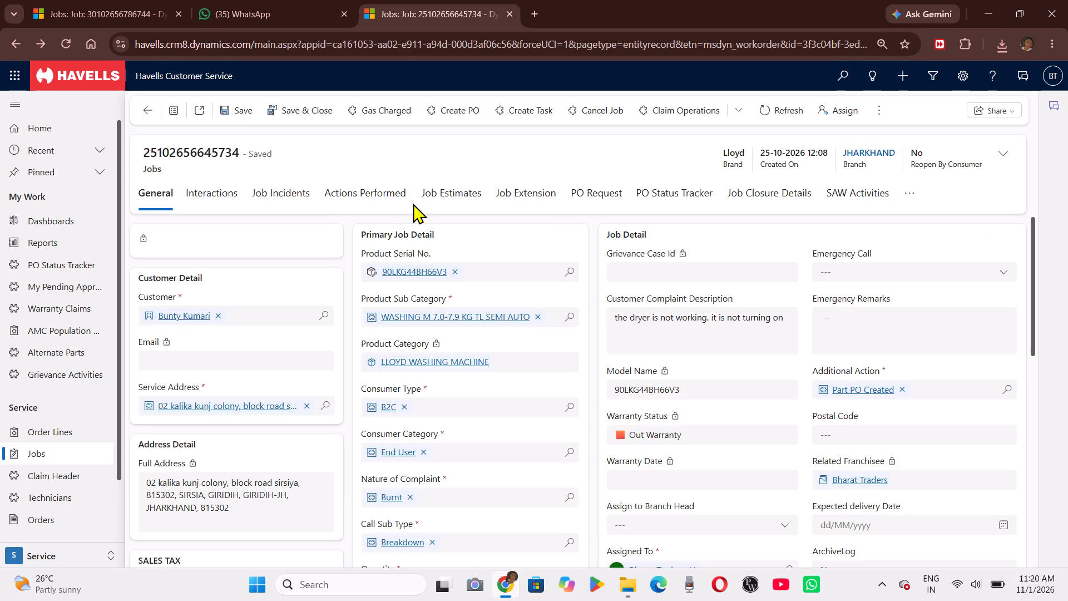
{"action": "left_click", "coordinate": [89, 0]}
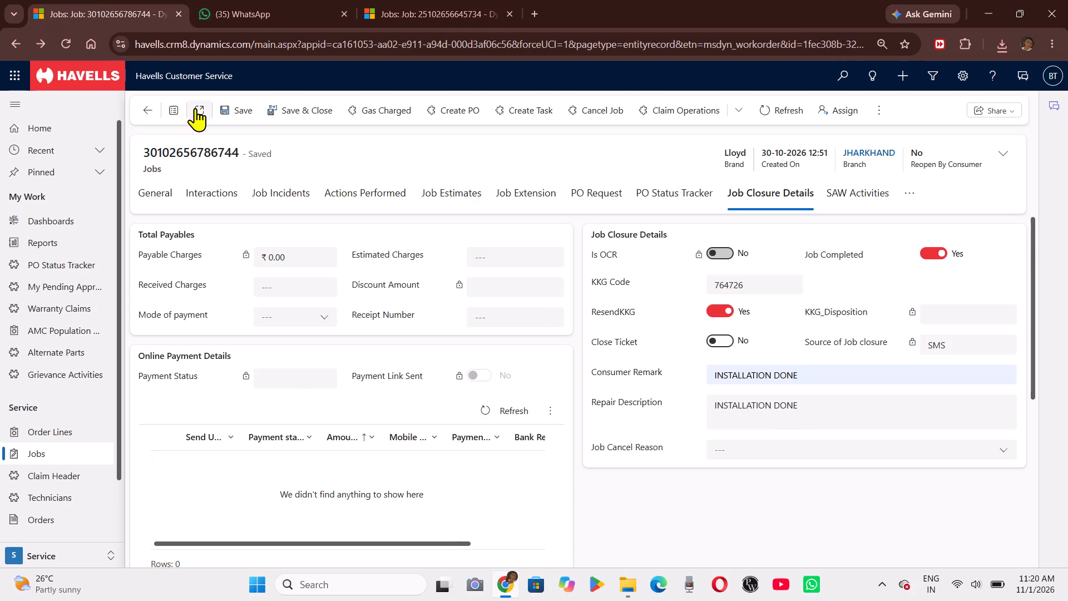
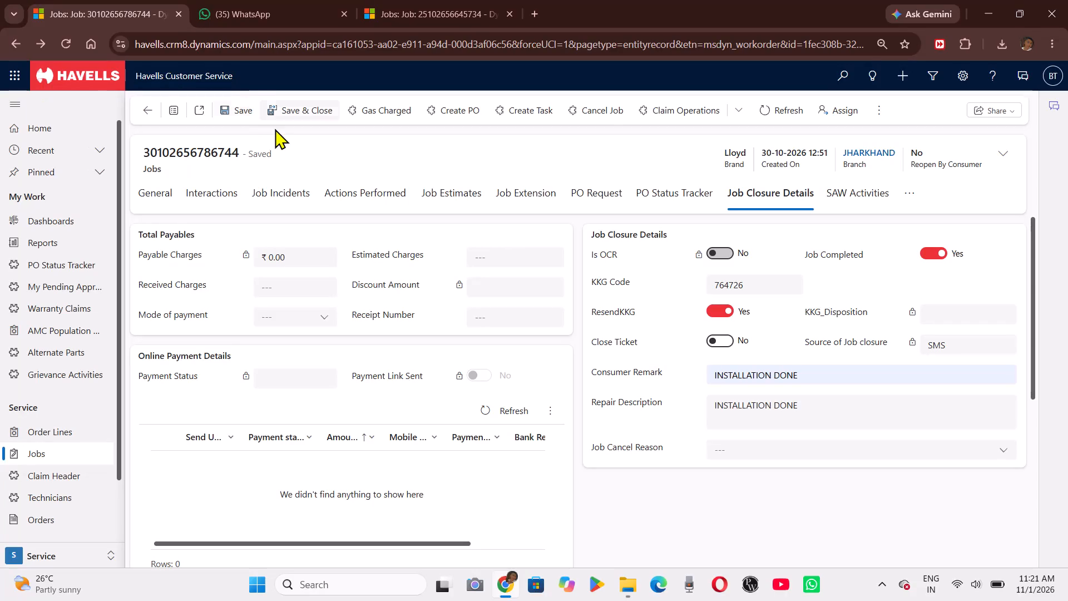
{"action": "left_click", "coordinate": [291, 116]}
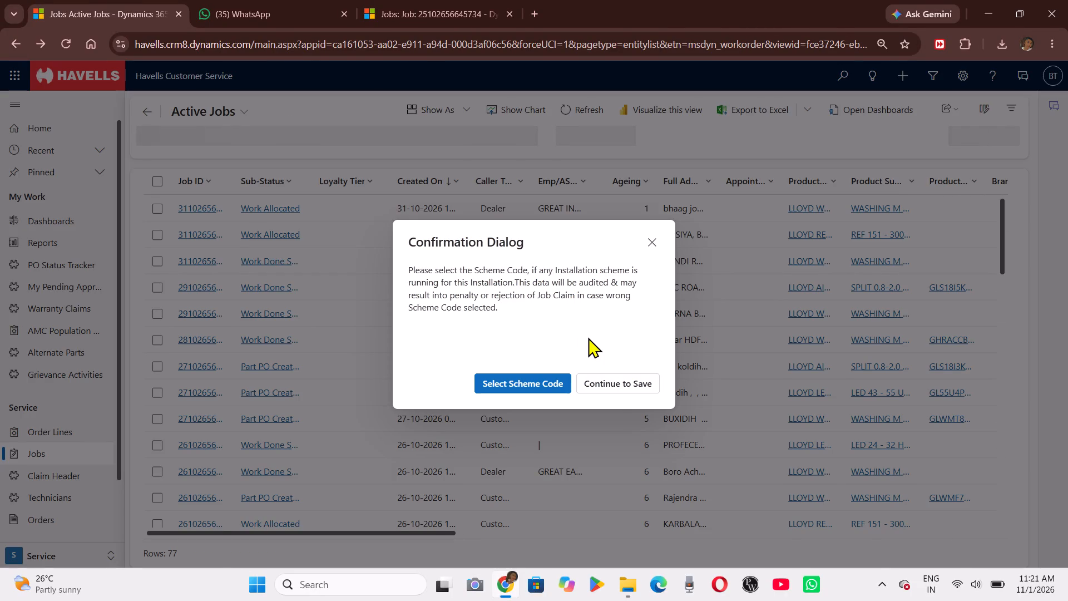
{"action": "left_click", "coordinate": [535, 383]}
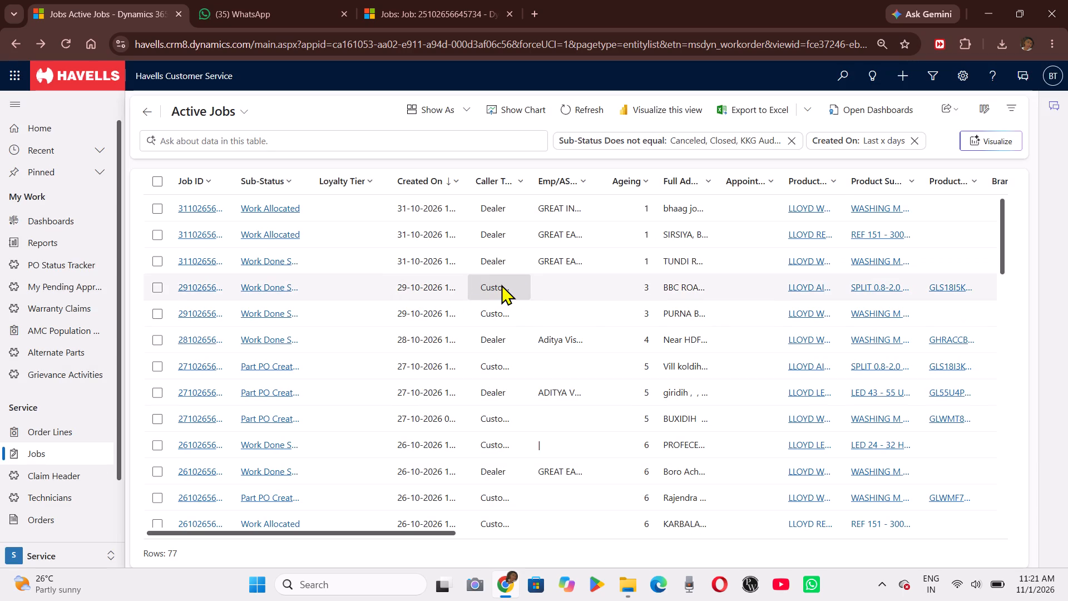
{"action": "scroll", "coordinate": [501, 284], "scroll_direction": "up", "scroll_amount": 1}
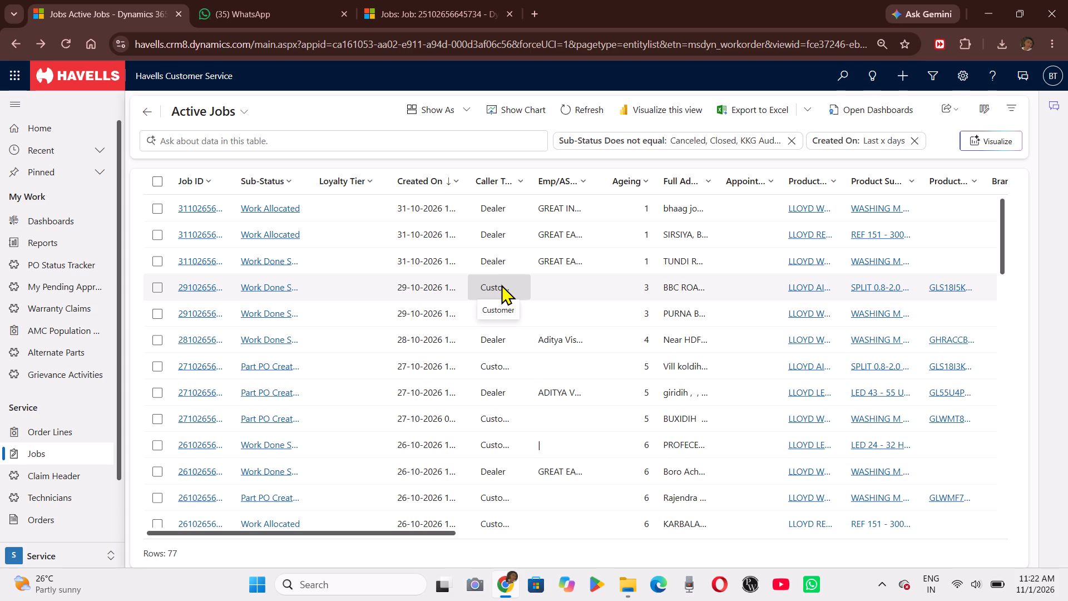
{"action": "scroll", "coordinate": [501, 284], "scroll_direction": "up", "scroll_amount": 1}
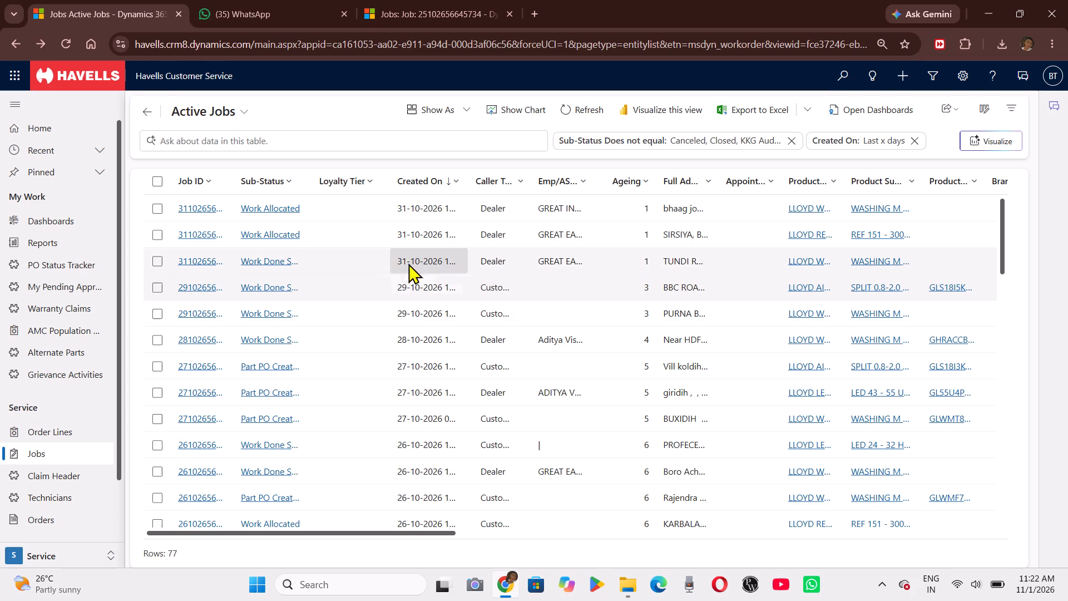
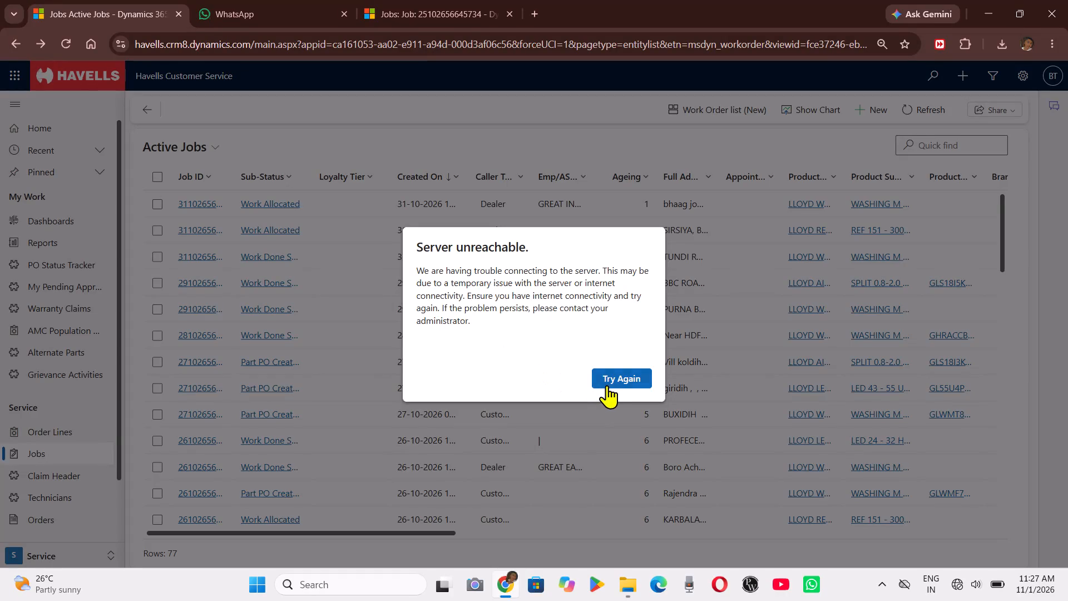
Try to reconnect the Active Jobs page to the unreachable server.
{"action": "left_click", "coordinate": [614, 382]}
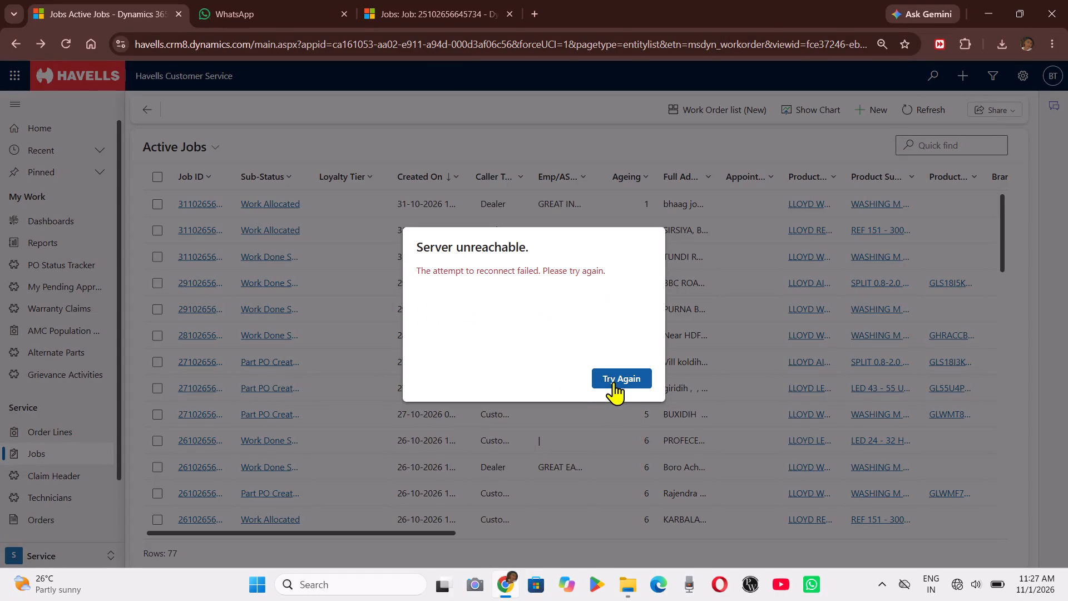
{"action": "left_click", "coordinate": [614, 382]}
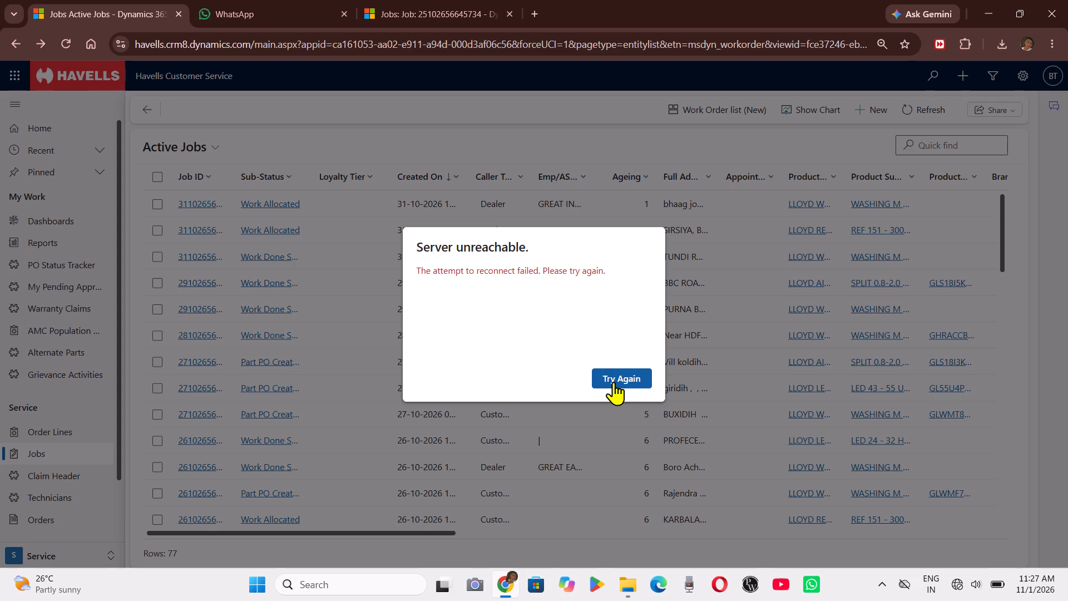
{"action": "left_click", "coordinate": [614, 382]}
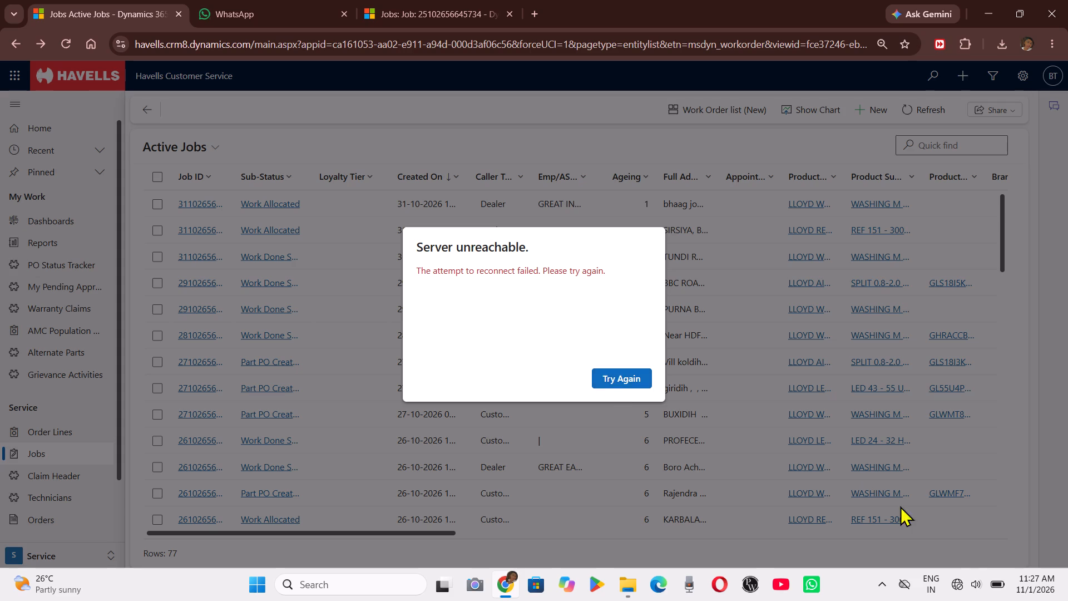
Connect the computer to the BHARAT-TRADERS Wi-Fi network.
{"action": "left_click", "coordinate": [953, 593]}
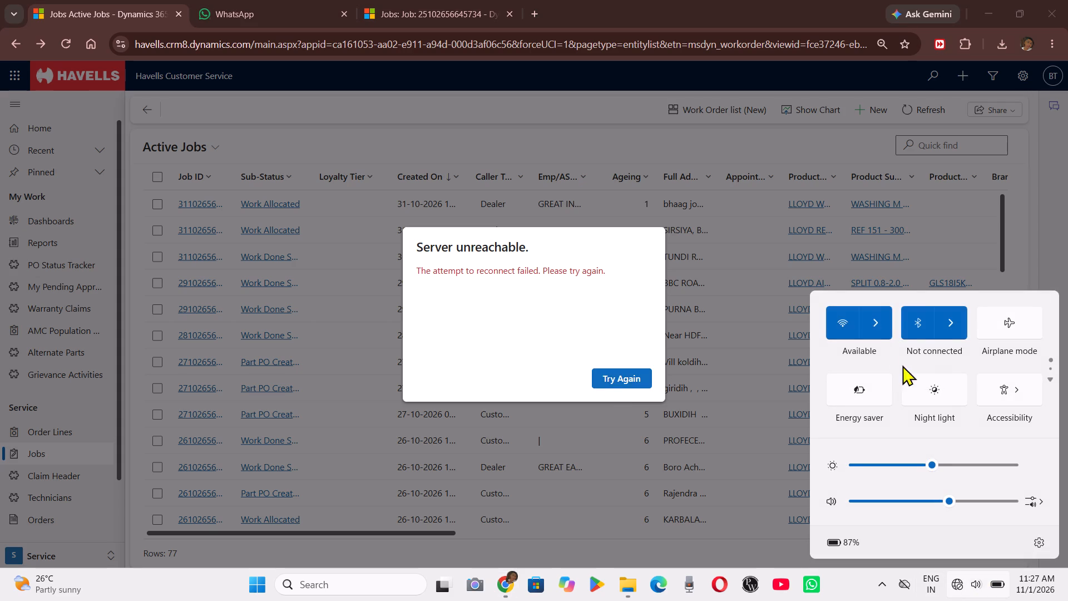
{"action": "left_click", "coordinate": [889, 333]}
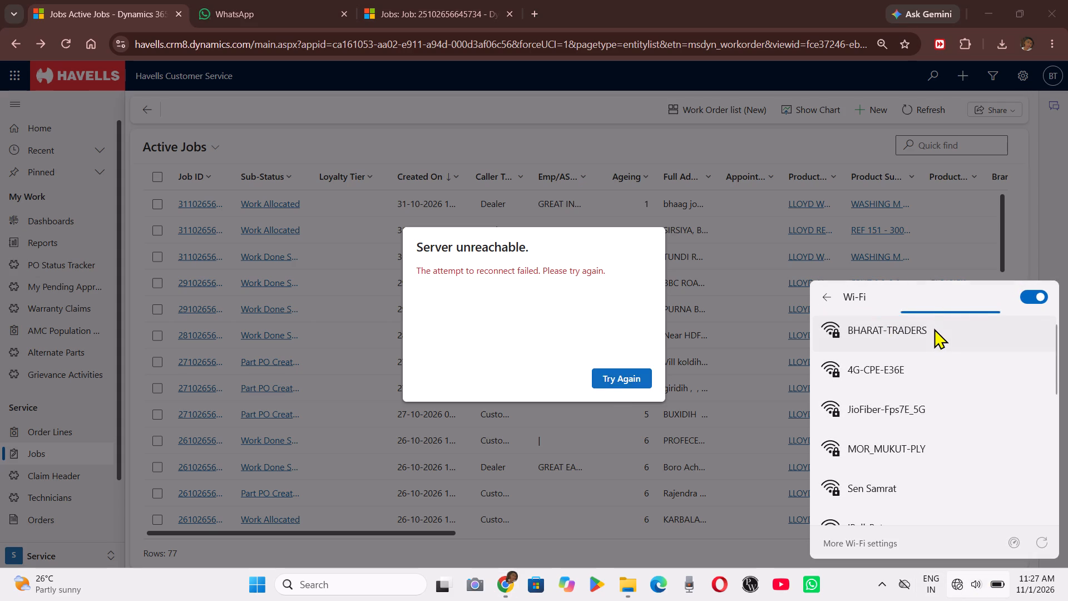
{"action": "left_click", "coordinate": [934, 328]}
{"action": "left_click", "coordinate": [998, 402]}
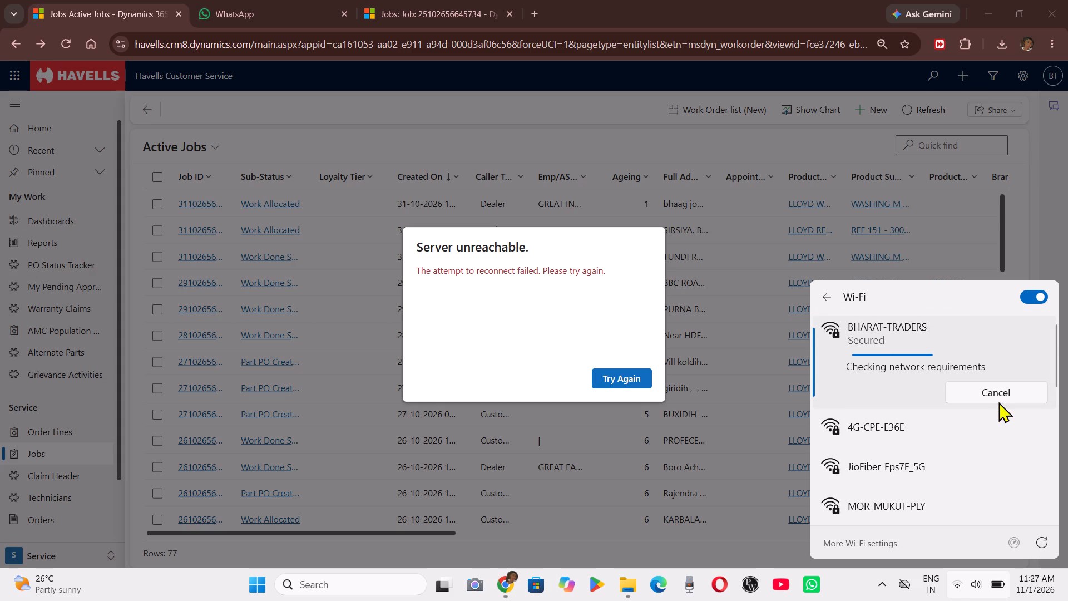
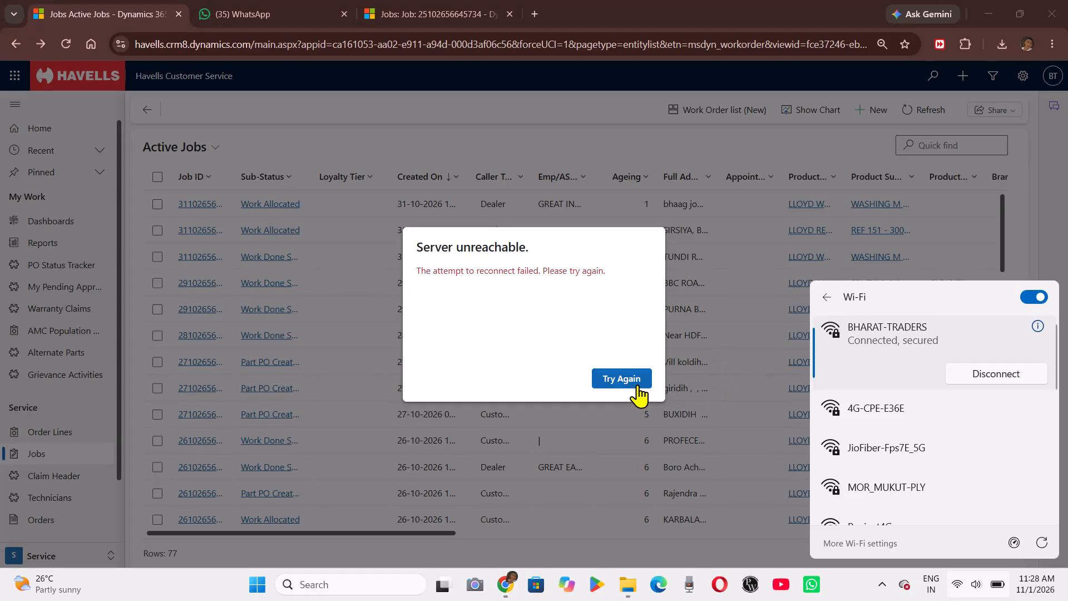
Retry the server connection to bring back the Active Jobs list.
{"action": "left_click", "coordinate": [637, 384]}
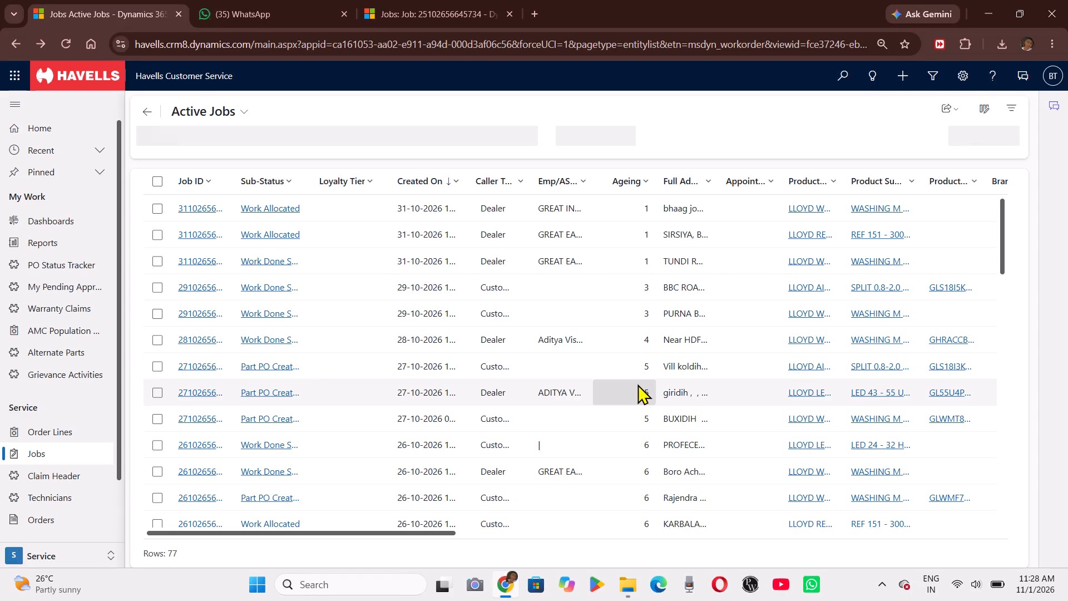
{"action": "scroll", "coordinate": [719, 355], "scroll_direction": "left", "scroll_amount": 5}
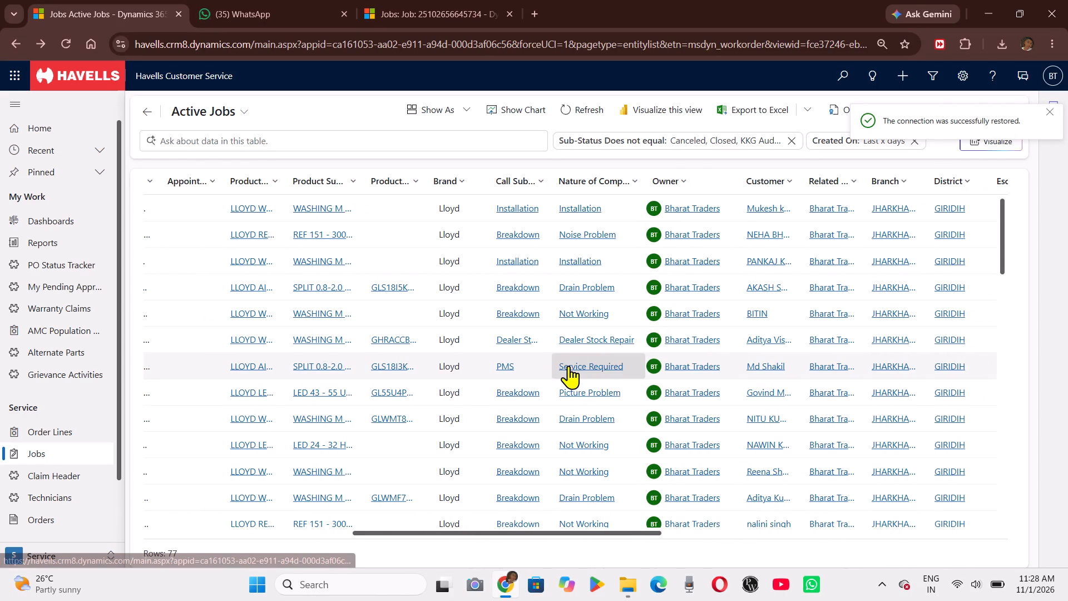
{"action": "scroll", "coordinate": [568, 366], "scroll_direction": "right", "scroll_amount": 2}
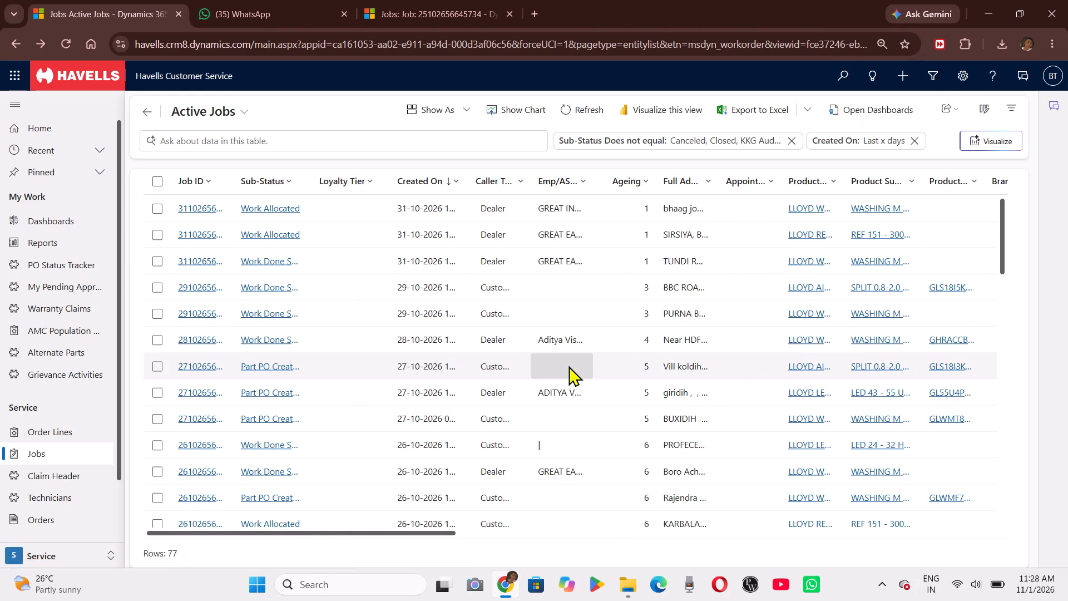
{"action": "left_click", "coordinate": [441, 0]}
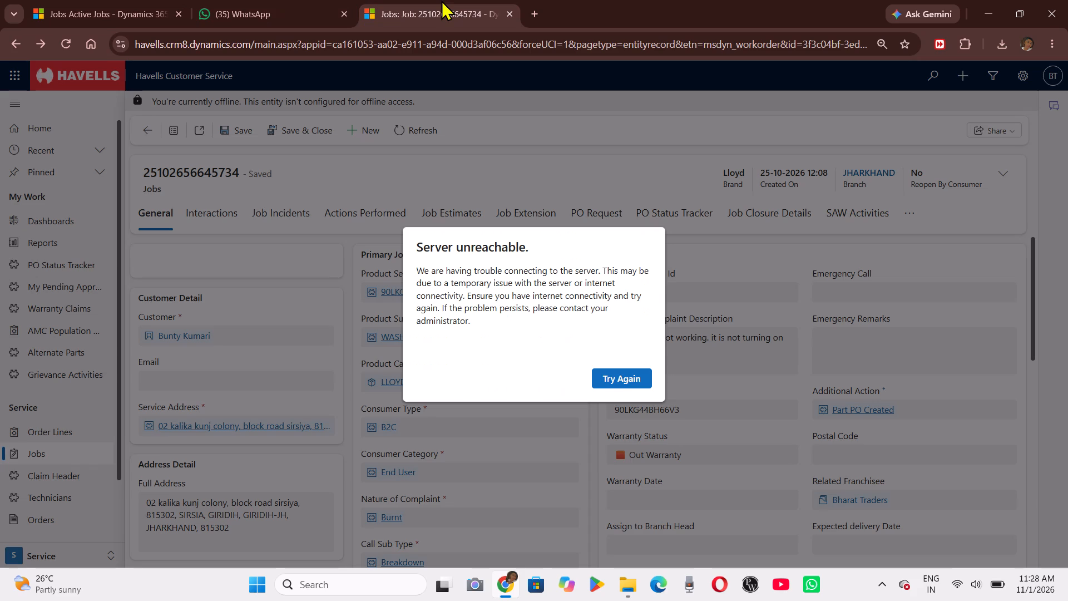
{"action": "left_click", "coordinate": [614, 372]}
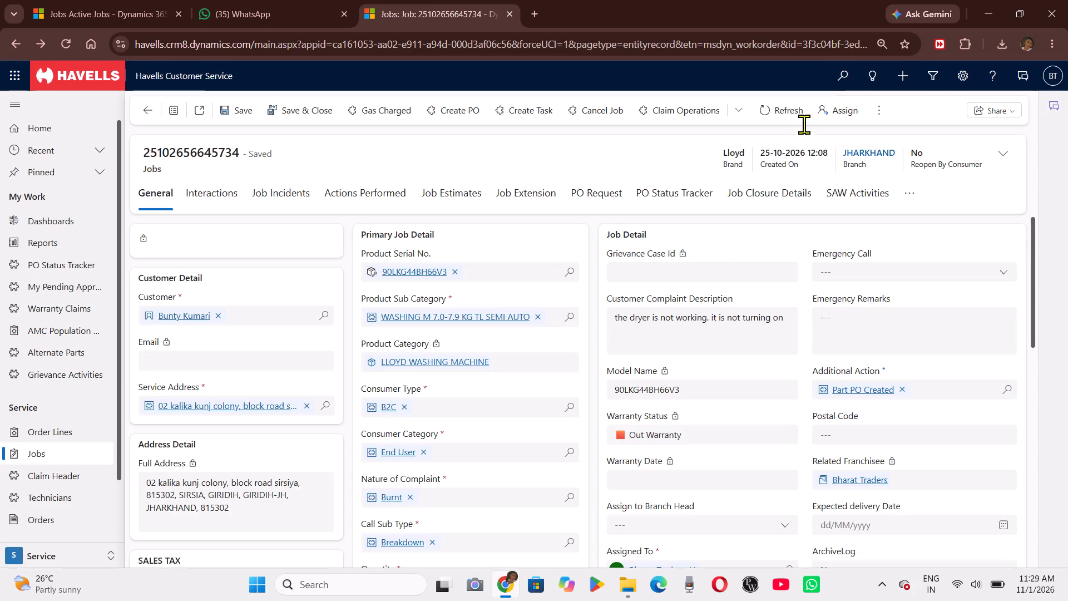
{"action": "left_click", "coordinate": [846, 70]}
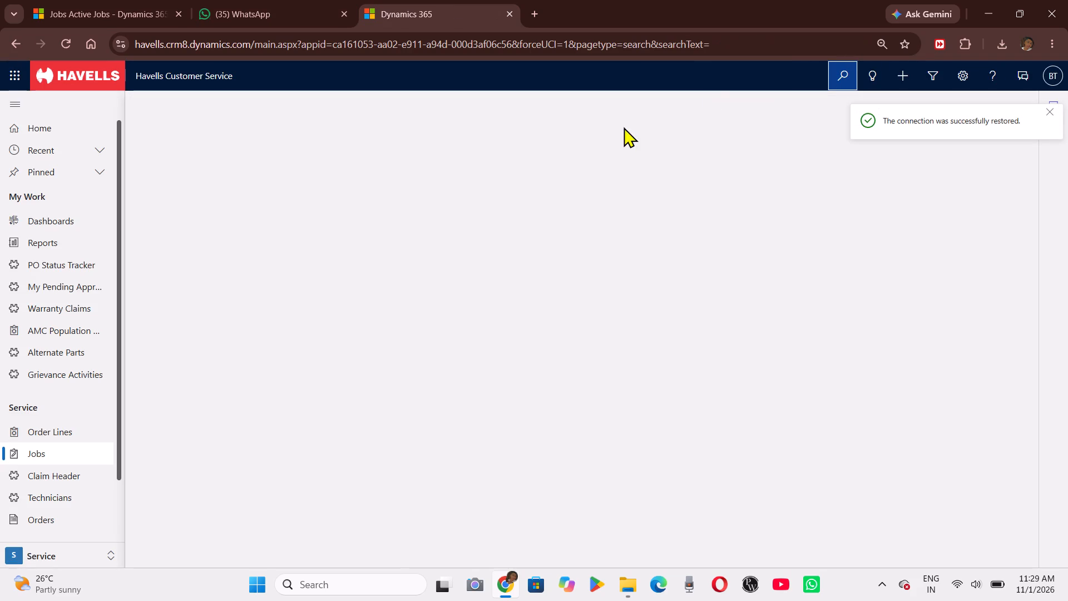
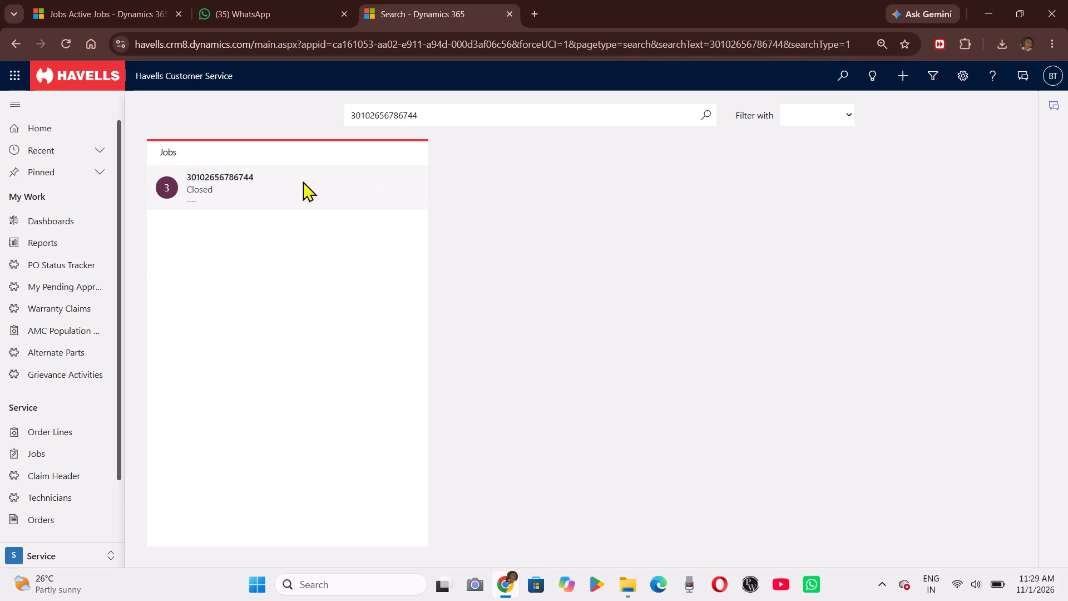
{"action": "left_click", "coordinate": [798, 207]}
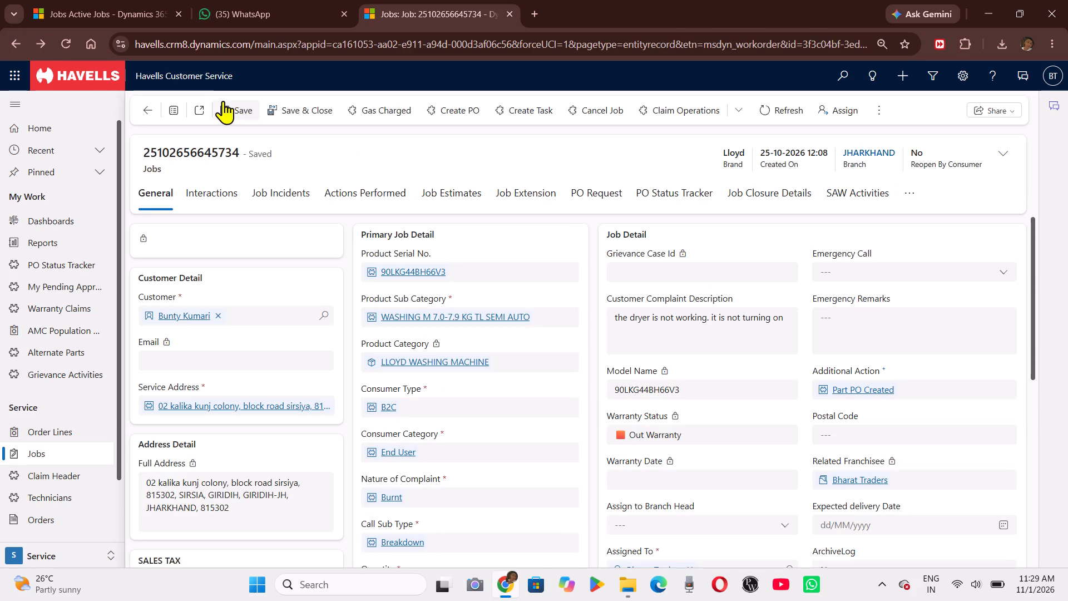
Switch to the Active Jobs list and look across its columns, from job ID and sub-status to product, call type, owner and customer.
{"action": "left_click", "coordinate": [111, 0]}
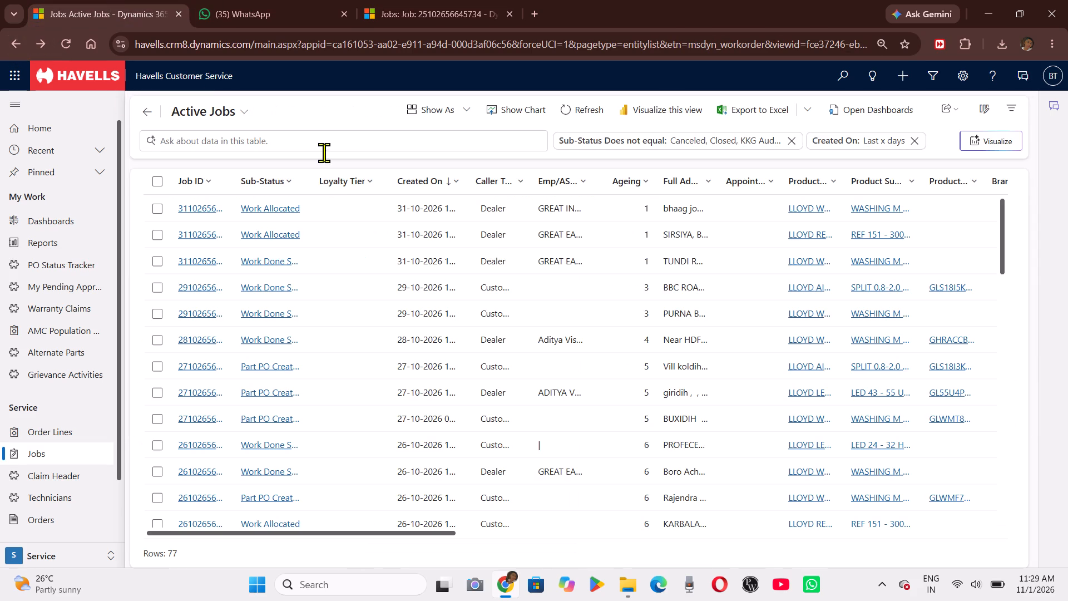
{"action": "scroll", "coordinate": [519, 331], "scroll_direction": "left", "scroll_amount": 3}
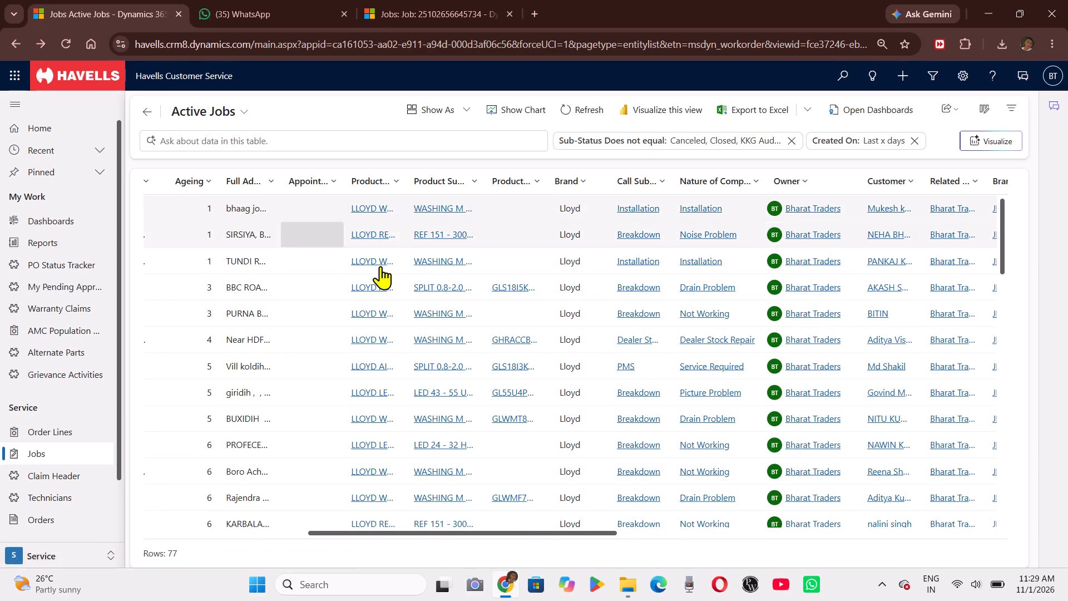
{"action": "scroll", "coordinate": [380, 266], "scroll_direction": "up", "scroll_amount": 1}
{"action": "scroll", "coordinate": [380, 266], "scroll_direction": "right", "scroll_amount": 3}
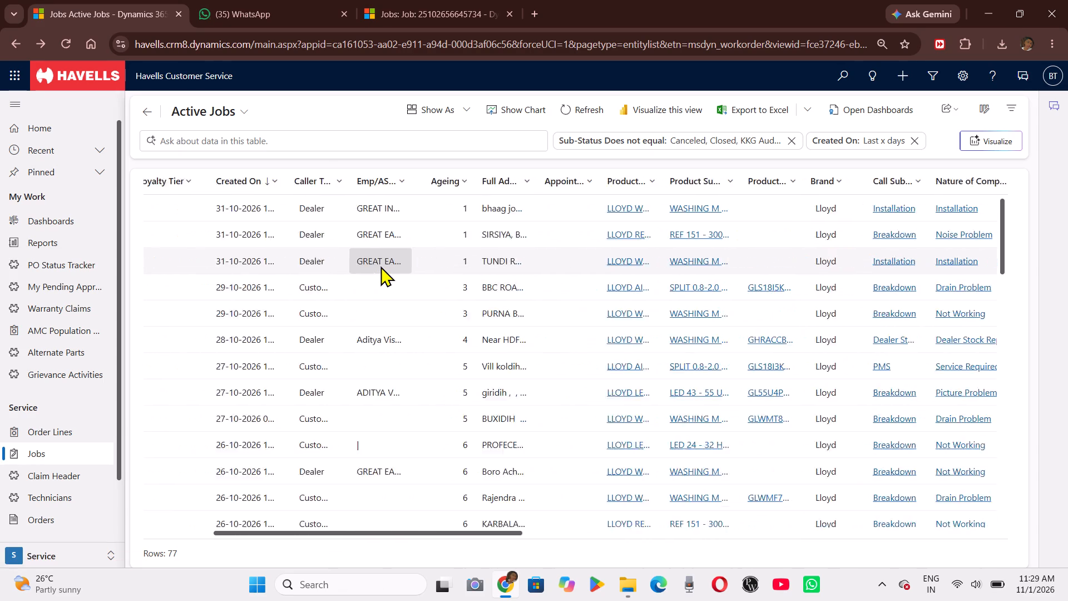
{"action": "scroll", "coordinate": [380, 266], "scroll_direction": "up", "scroll_amount": 1}
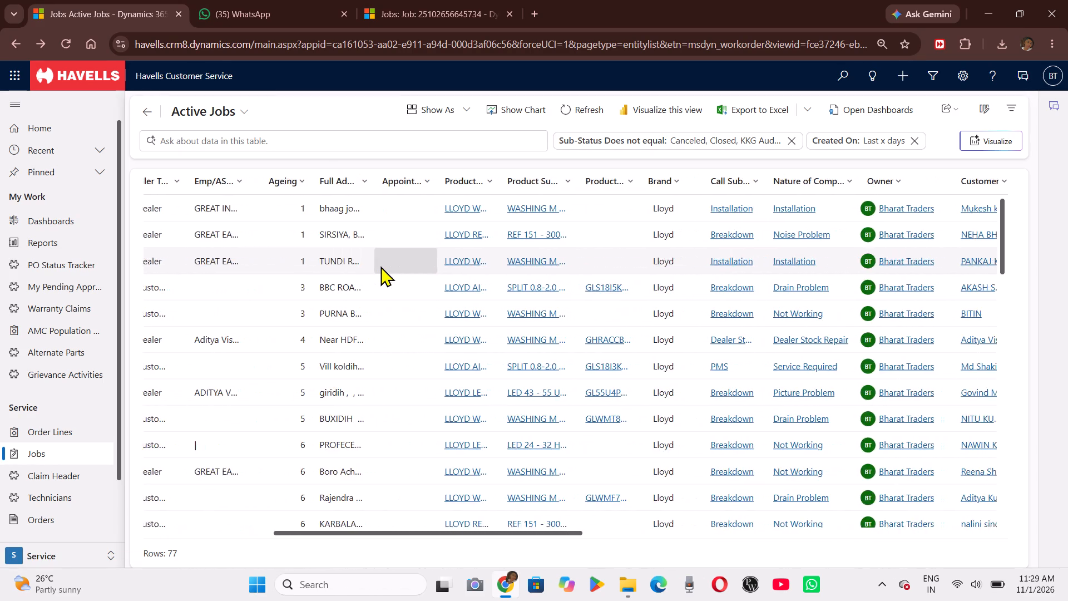
{"action": "scroll", "coordinate": [380, 266], "scroll_direction": "up", "scroll_amount": 1}
{"action": "scroll", "coordinate": [380, 266], "scroll_direction": "right", "scroll_amount": 1}
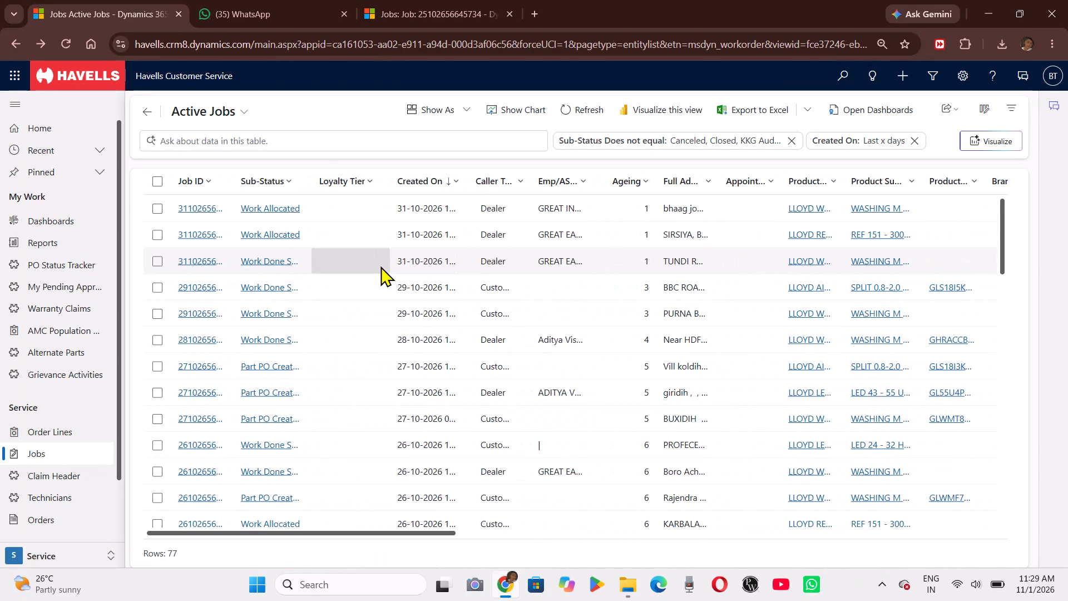
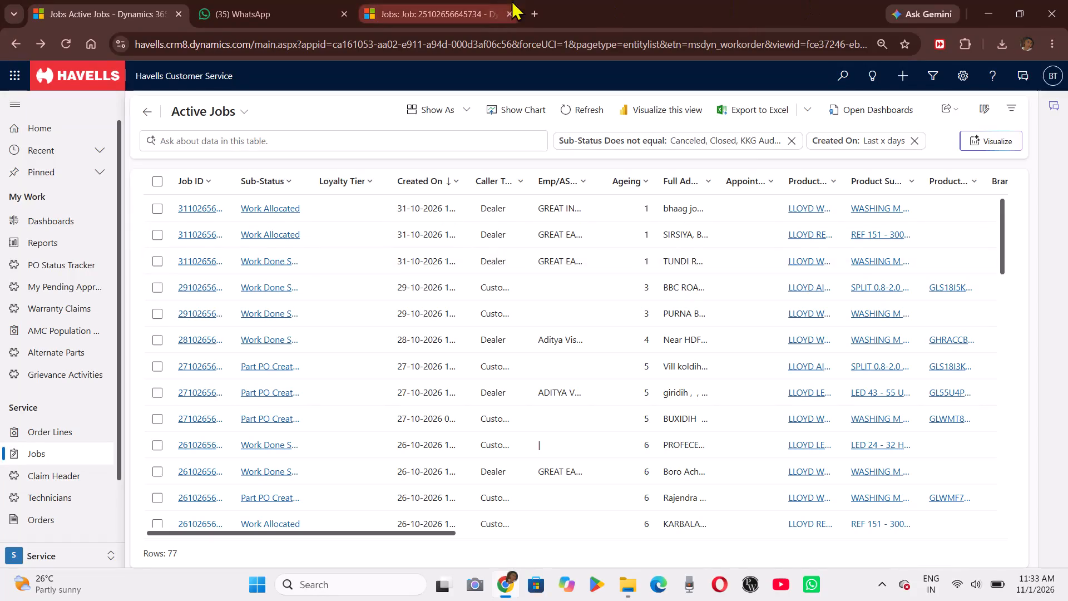
Open a new browser tab and start entering a web address or search beginning with "m".
{"action": "left_click", "coordinate": [542, 6]}
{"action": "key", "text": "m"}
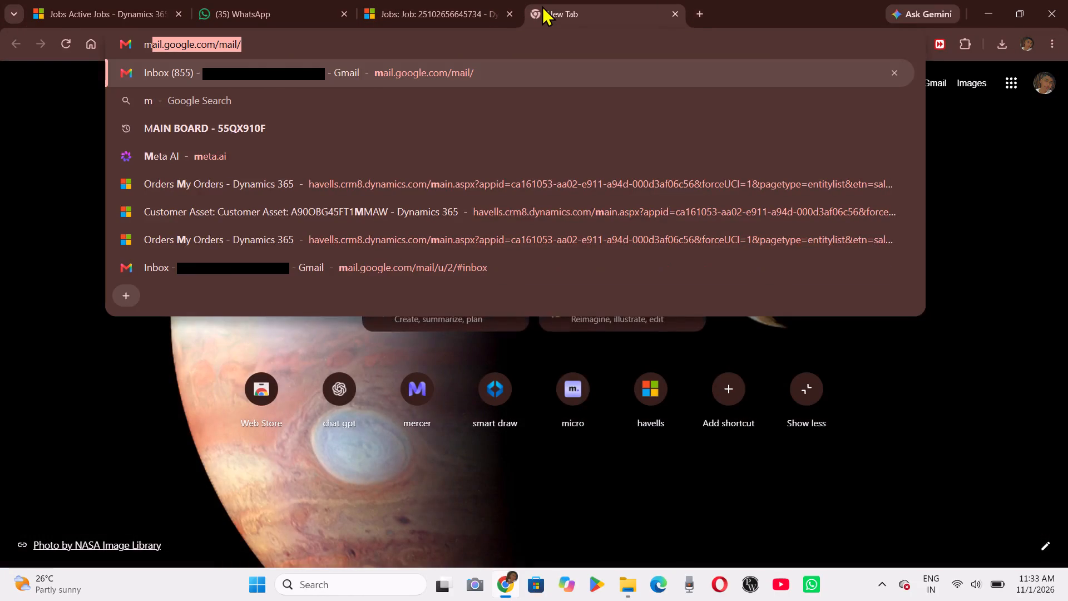